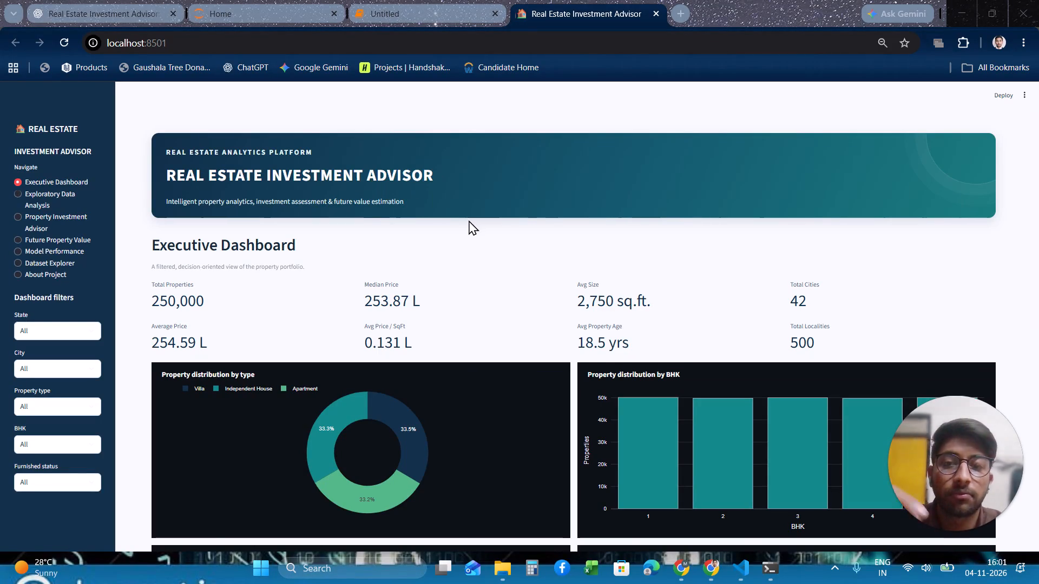
Open the recorded Real Estate Investment Advisor ML App video on its Loom share page in the browser.
scroll(469, 220, "down", 1)
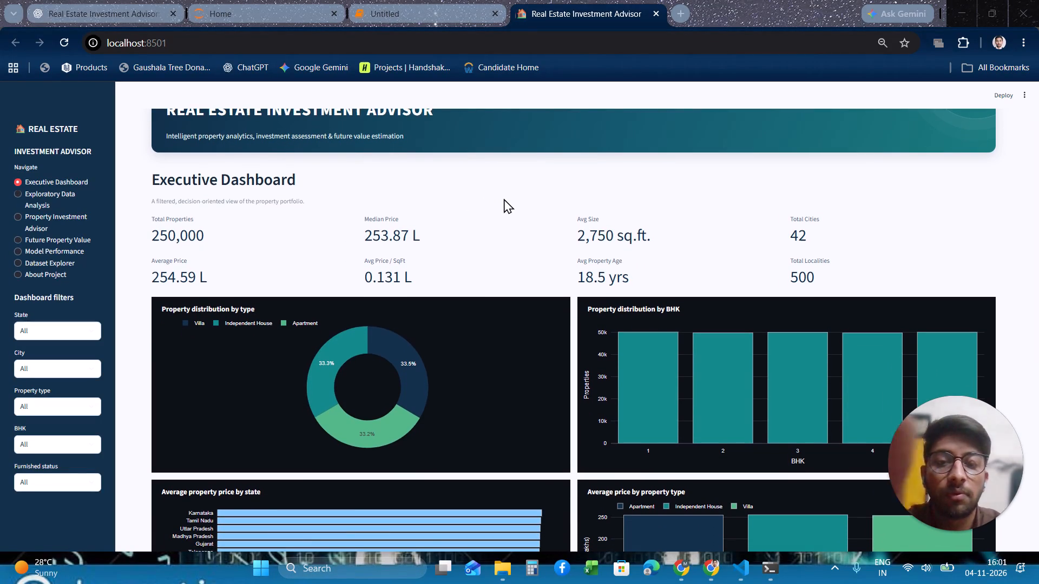
left_click(379, 141)
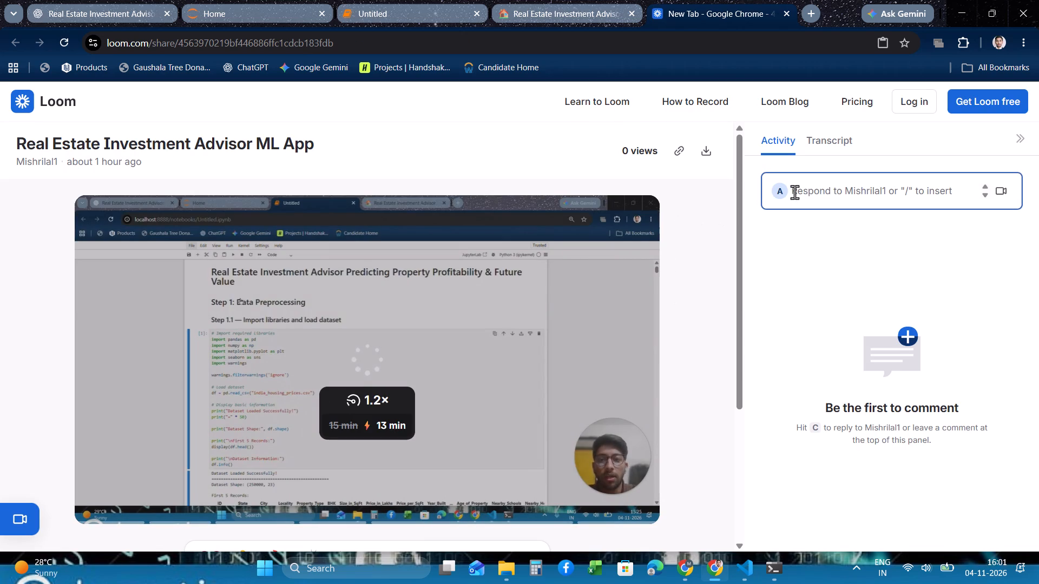
scroll(660, 287, "down", 1)
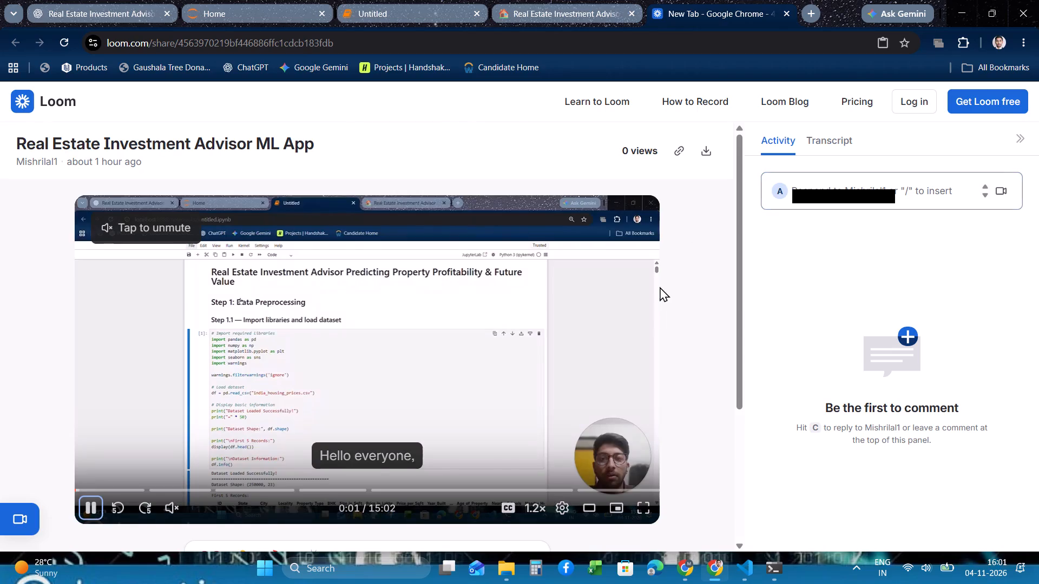
scroll(660, 287, "down", 1)
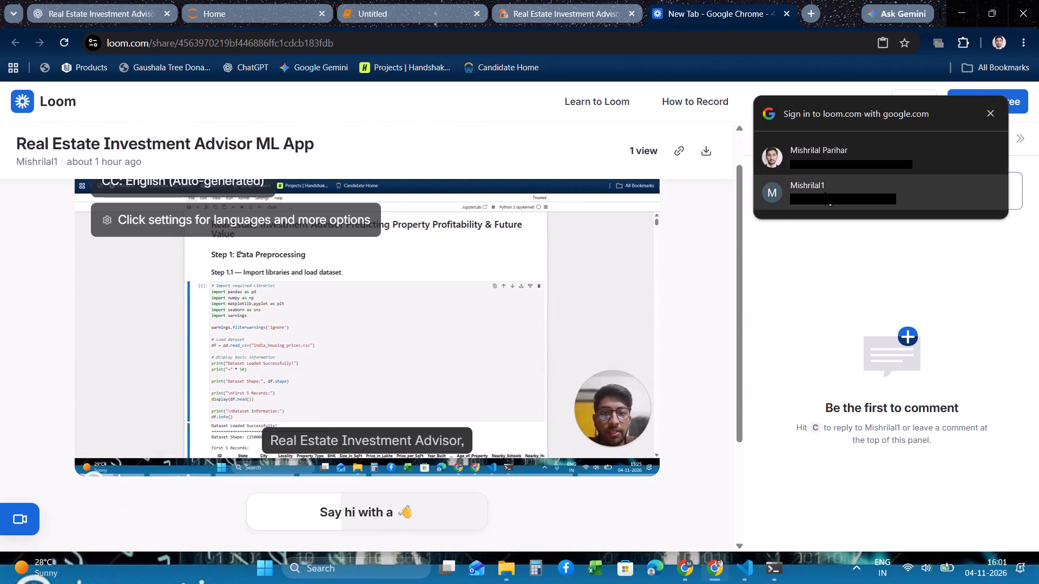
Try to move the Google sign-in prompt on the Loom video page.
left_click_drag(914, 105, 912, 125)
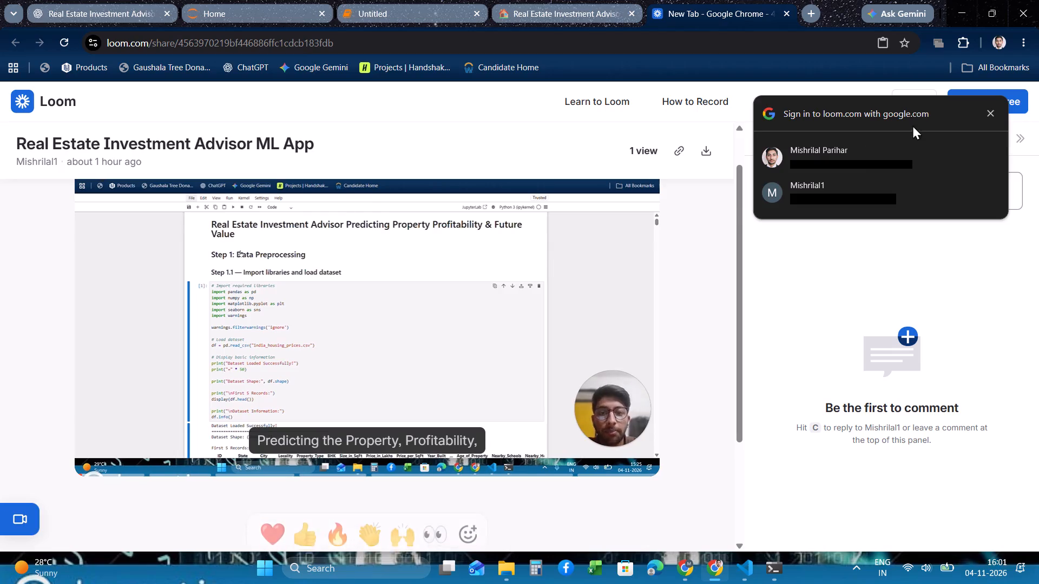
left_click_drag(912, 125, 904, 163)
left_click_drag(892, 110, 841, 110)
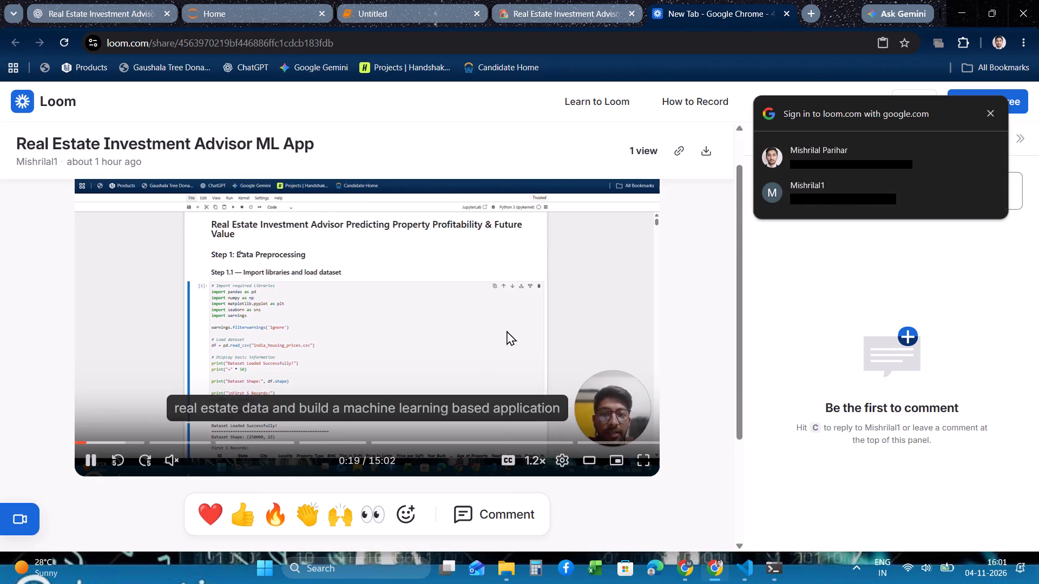
Copy the Loom video's share link.
left_click(510, 31)
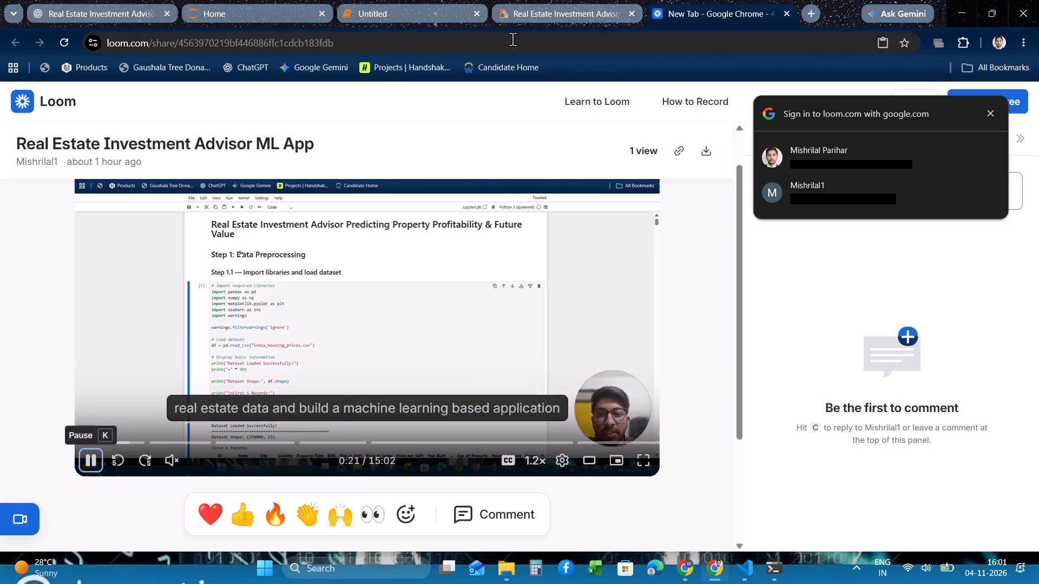
left_click(513, 41)
left_click(513, 41)
key("ctrl+a")
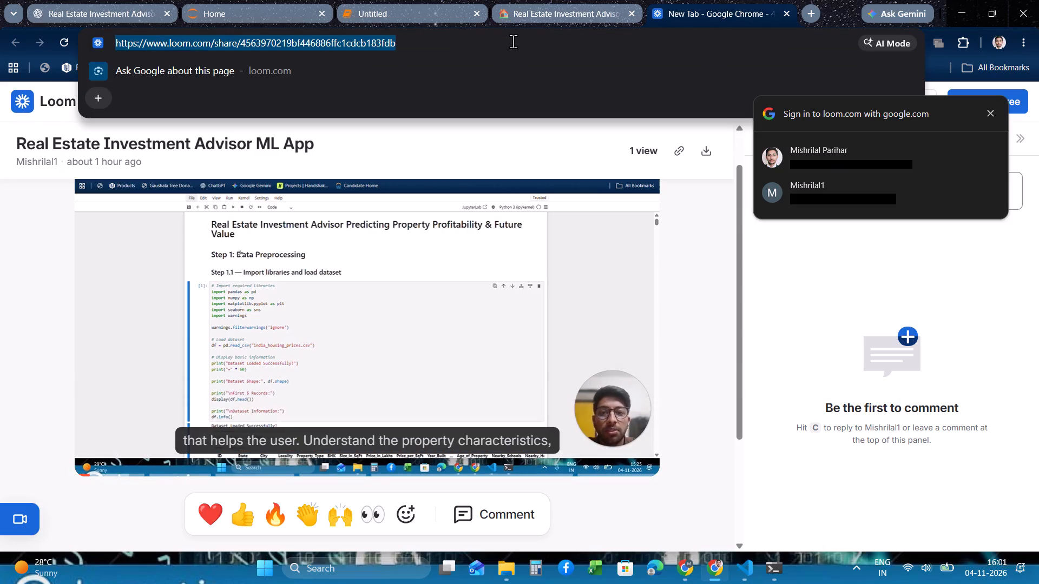
key("ctrl+c")
left_click(513, 41)
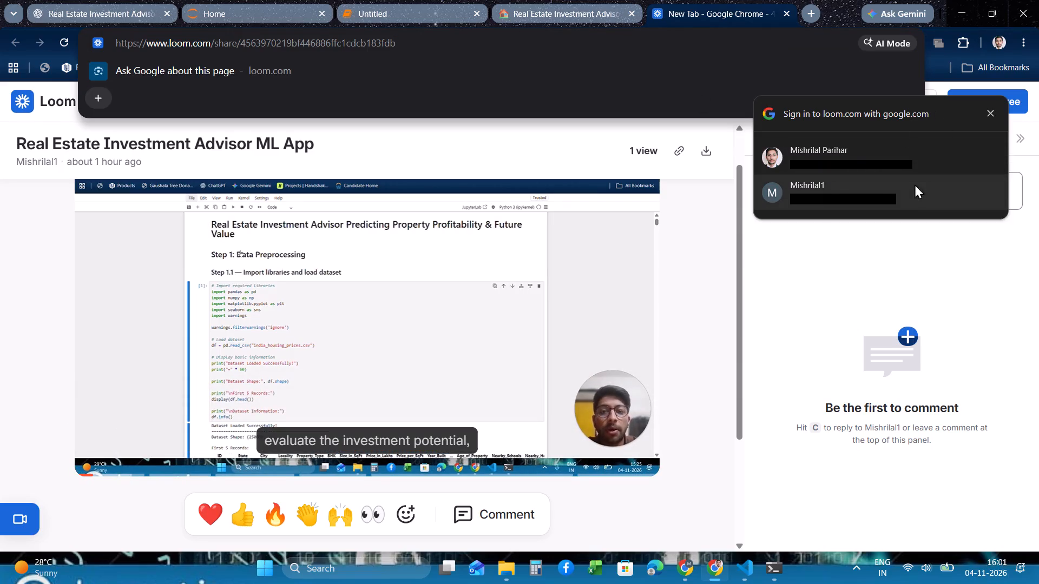
Sign in to Loom with the second suggested Google account.
left_click(903, 193)
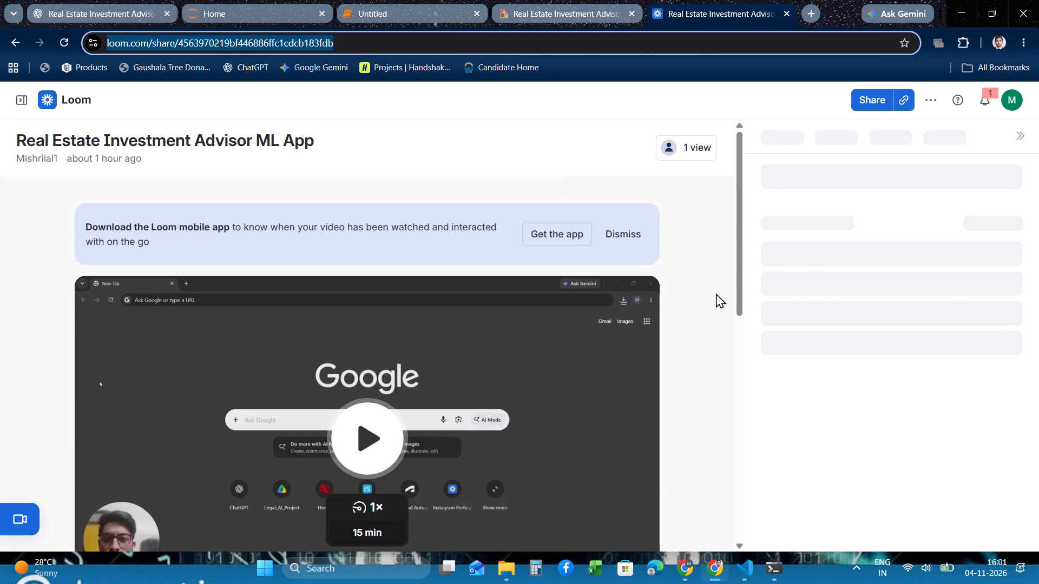
Open the Real Estate Investment Advisor ML App video for editing and enhancing.
scroll(659, 375, "down", 1)
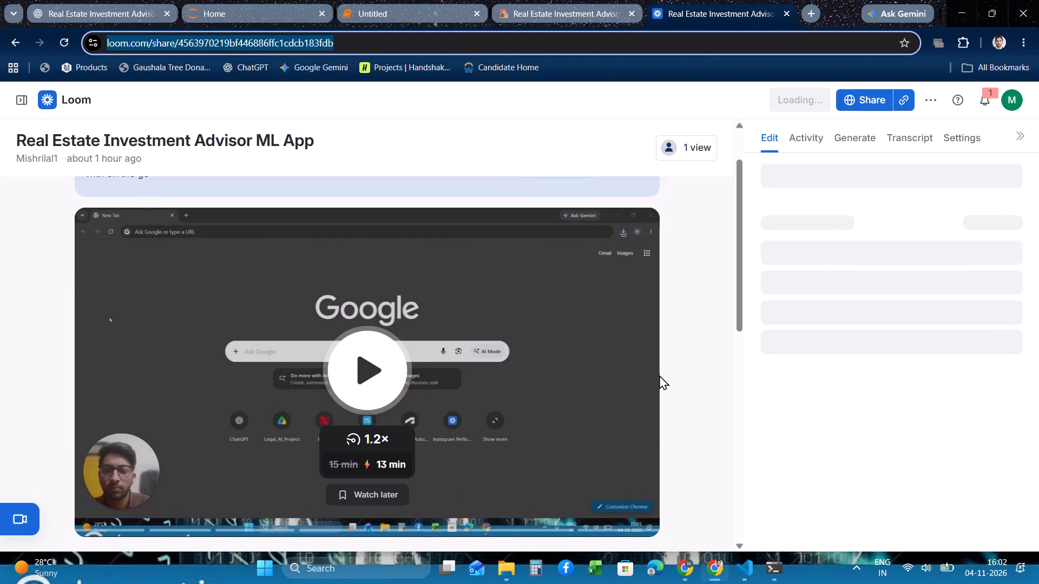
scroll(659, 375, "down", 2)
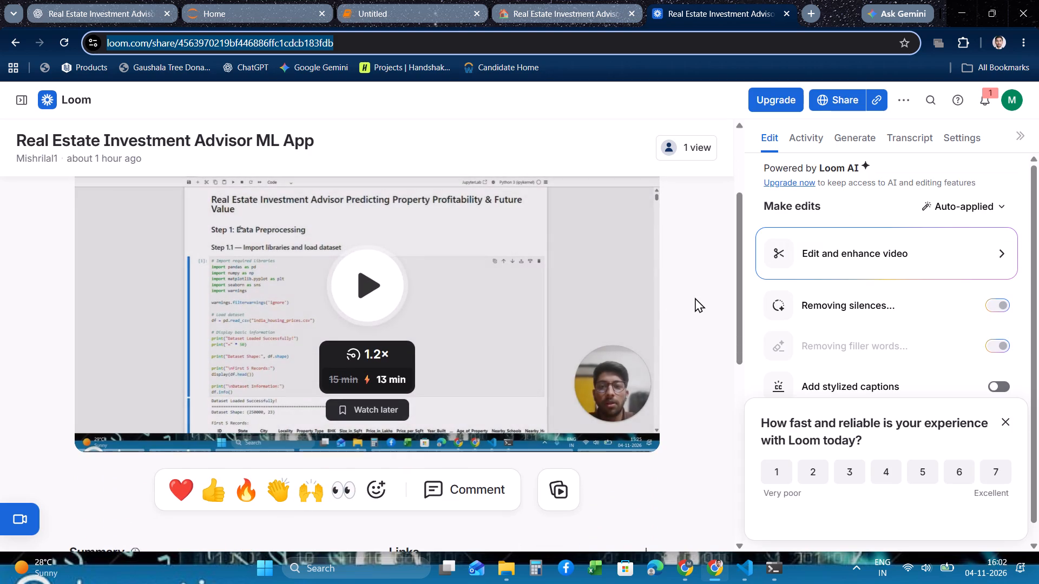
left_click(804, 257)
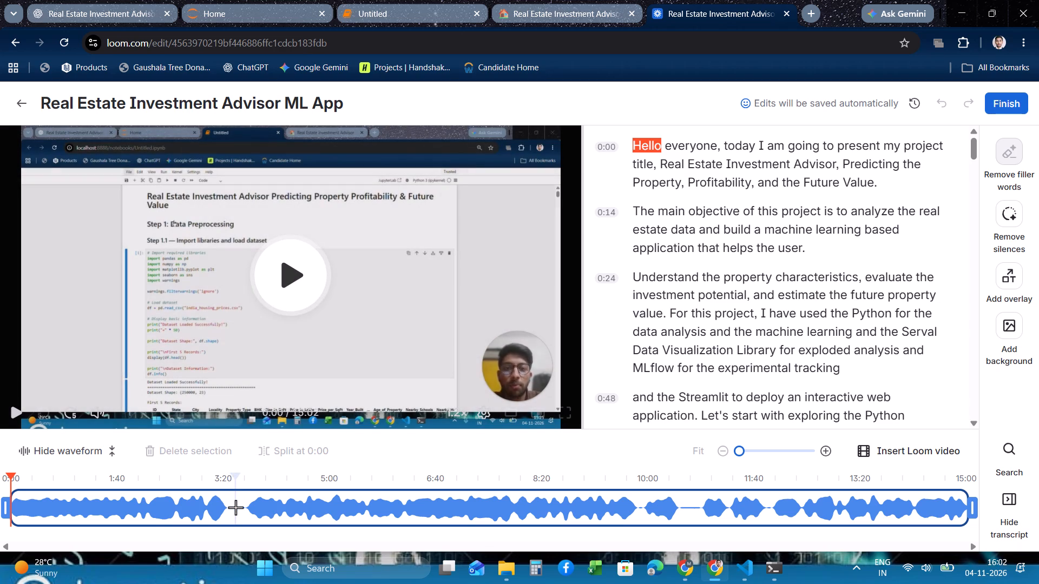
Cut the first 3 seconds of silence from the video's start, up to the spoken word "Hello".
scroll(235, 507, "right", 1)
left_click(294, 284)
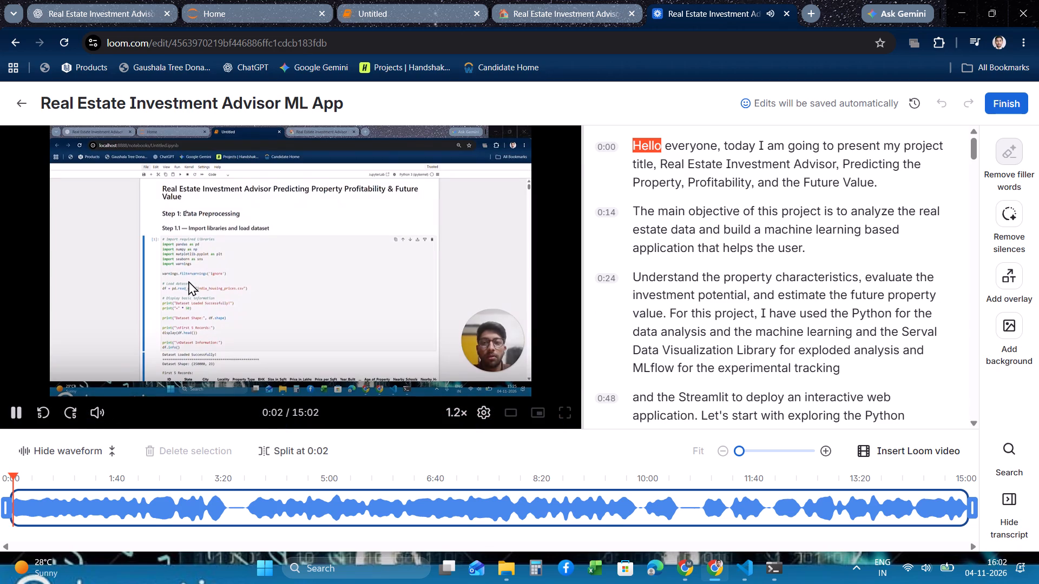
left_click(235, 269)
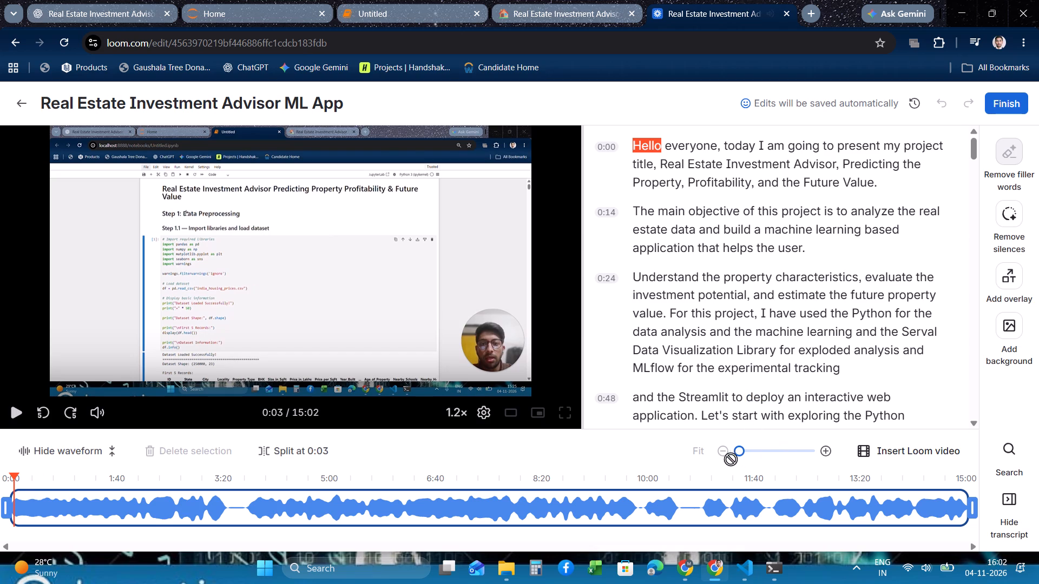
left_click(825, 447)
triple_click(825, 447)
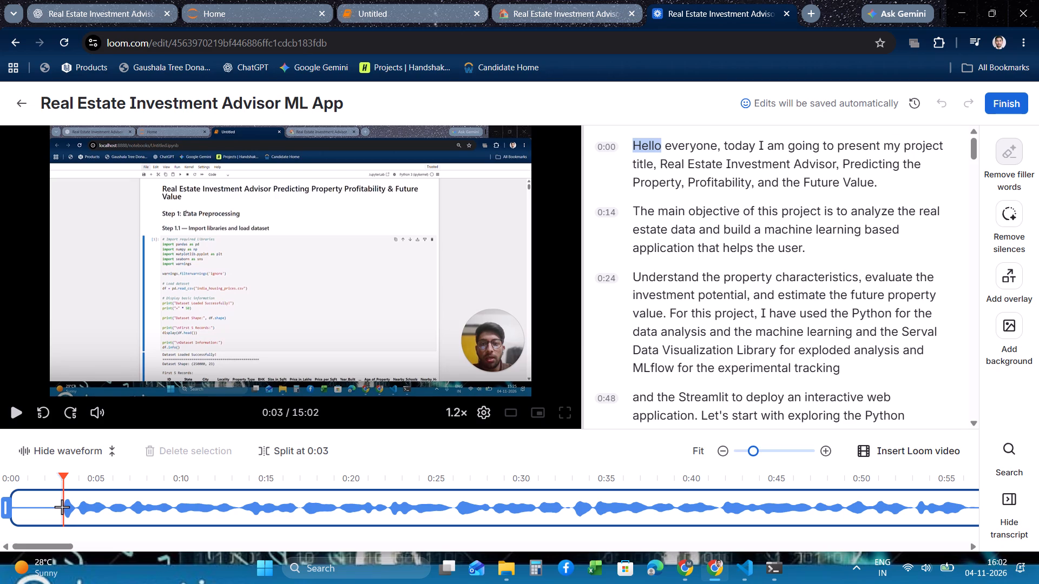
left_click_drag(62, 507, 7, 507)
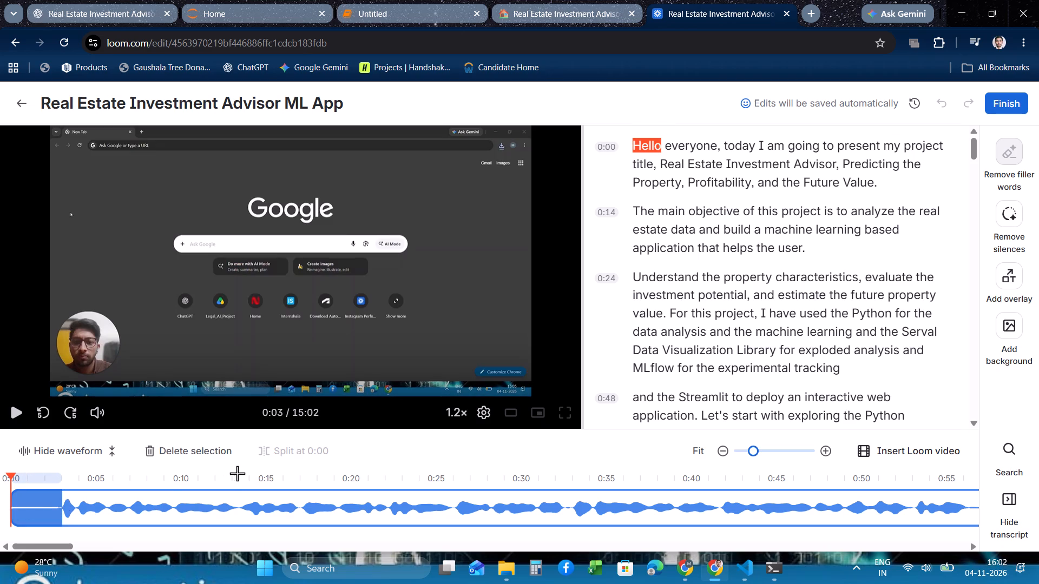
left_click(191, 453)
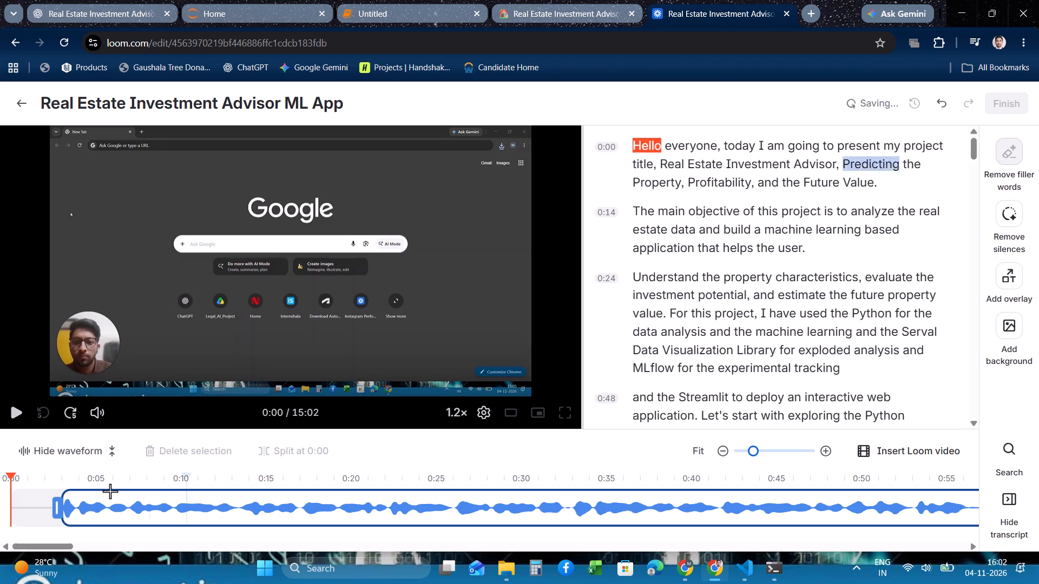
Play the video from the start and check the narration against the transcript through the 1:55 paragraph on exploratory data analysis.
left_click(252, 326)
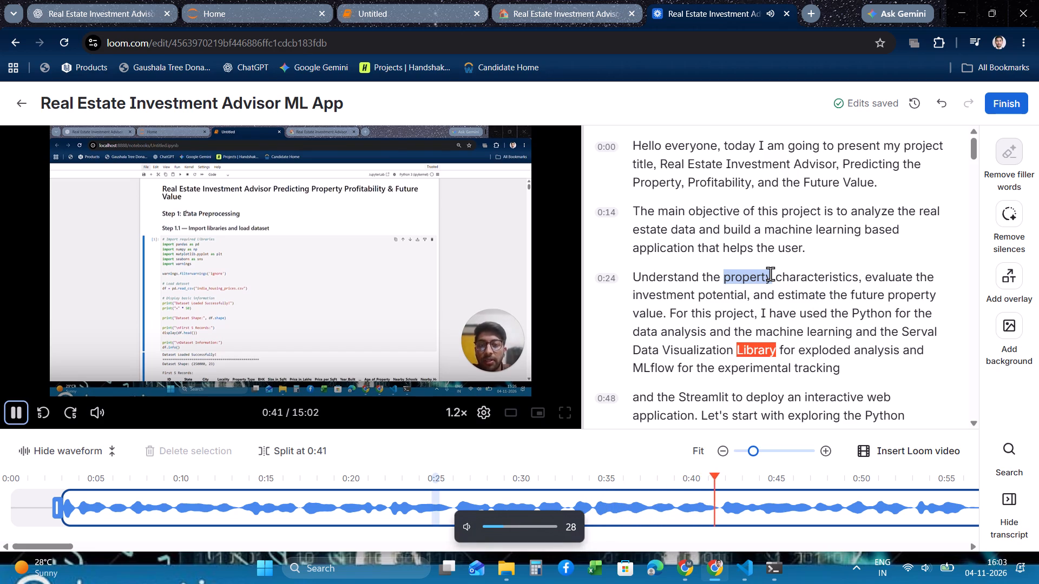
scroll(826, 302, "down", 1)
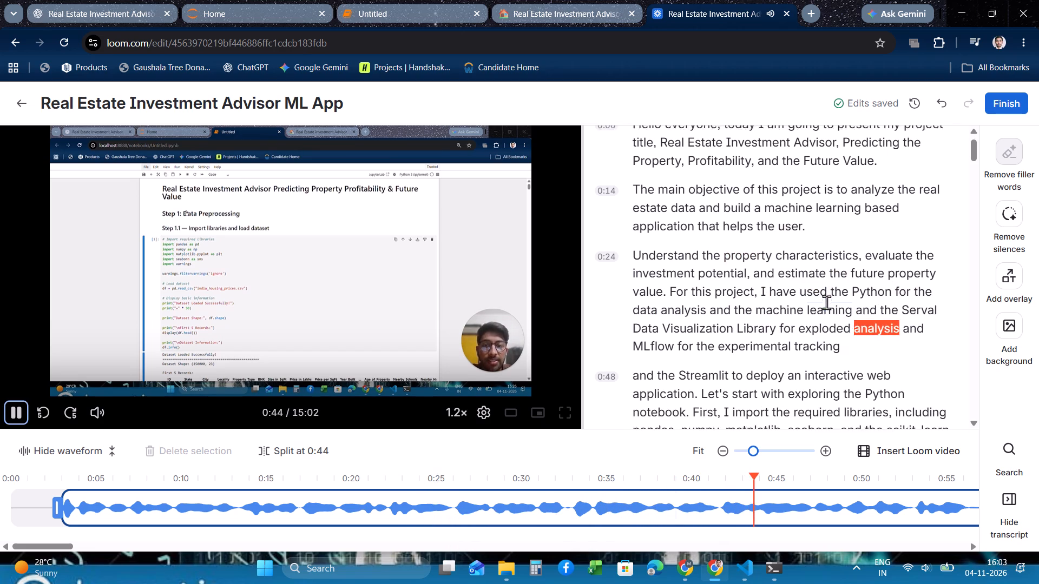
scroll(826, 302, "down", 1)
scroll(855, 339, "down", 1)
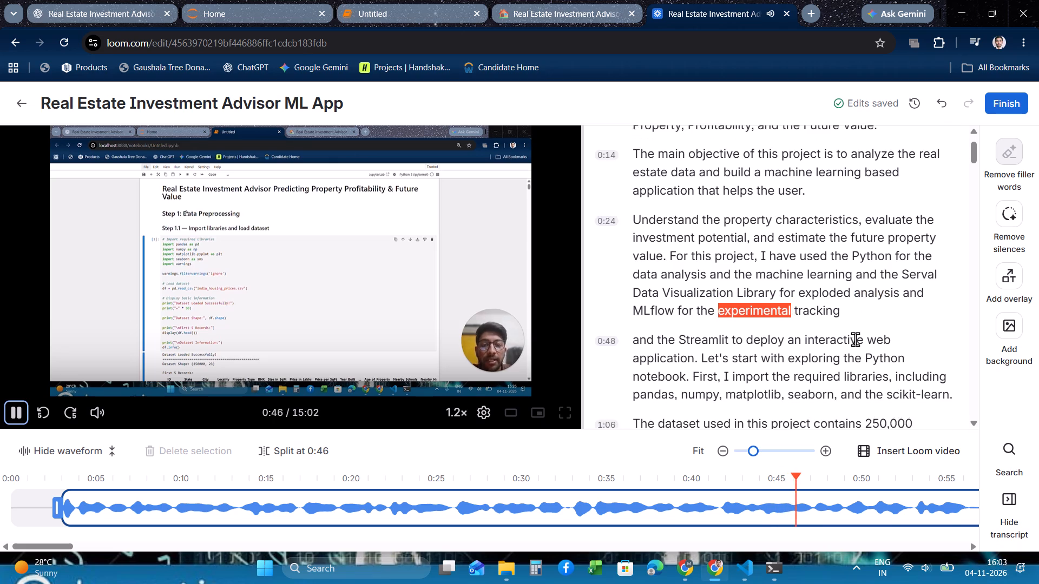
scroll(855, 339, "down", 2)
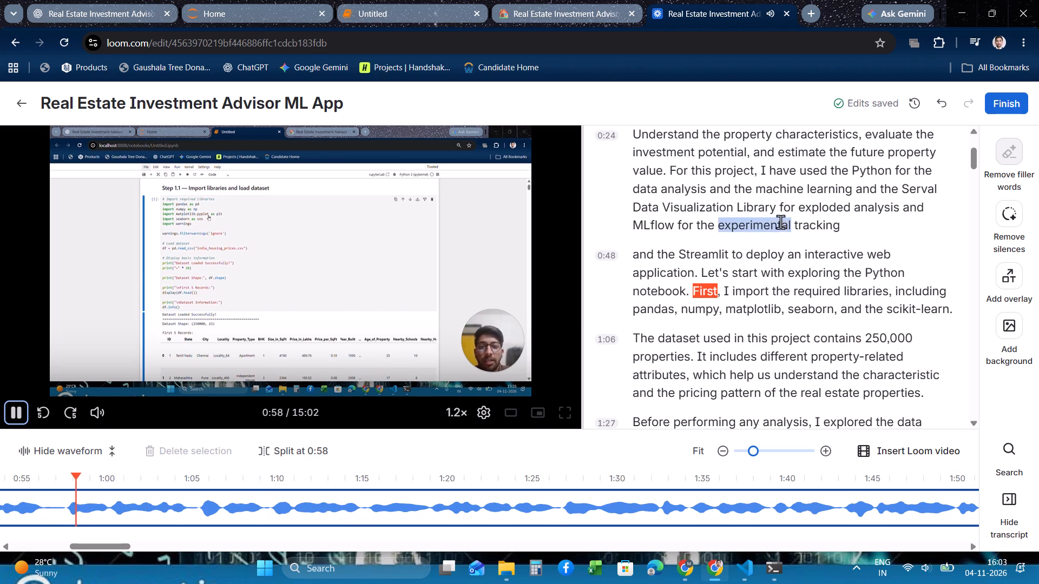
scroll(786, 315, "down", 1)
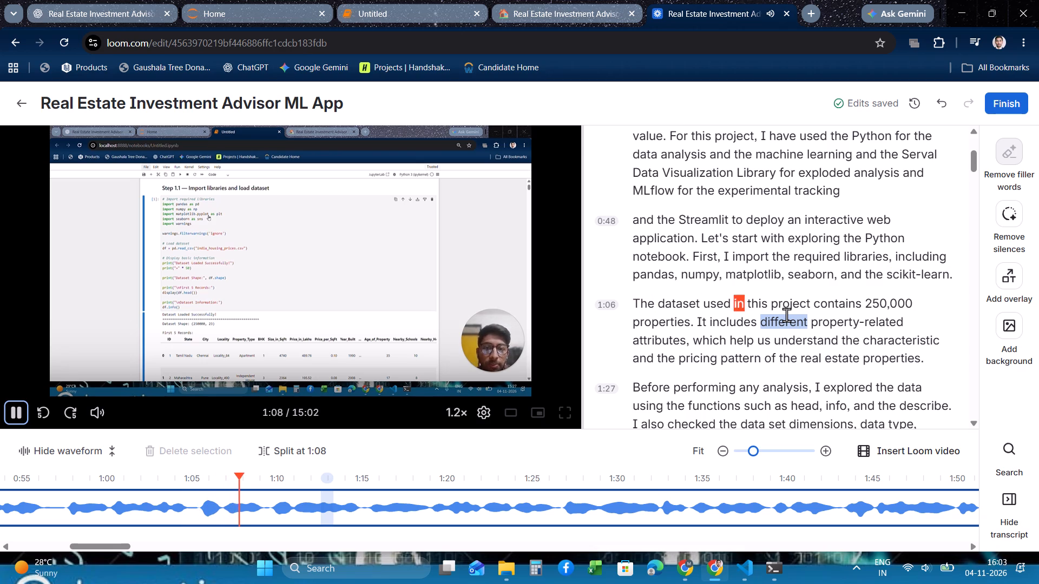
scroll(786, 315, "down", 1)
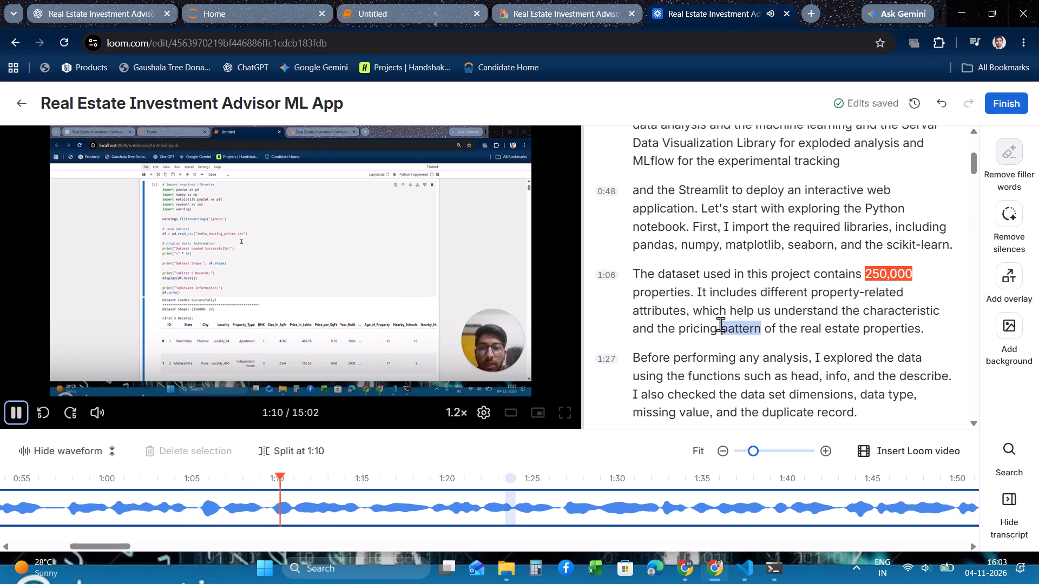
scroll(720, 324, "down", 1)
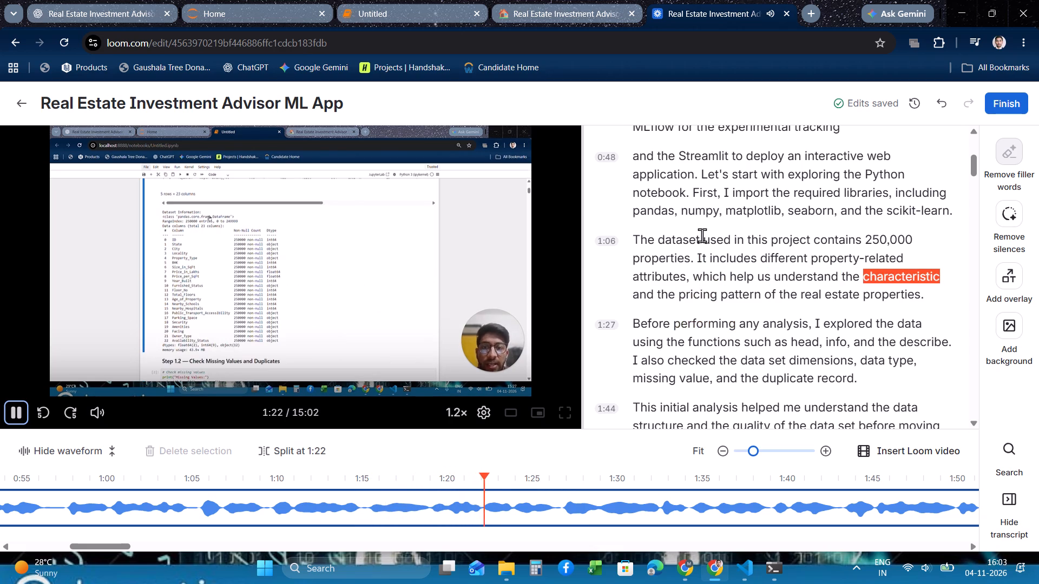
scroll(702, 235, "down", 1)
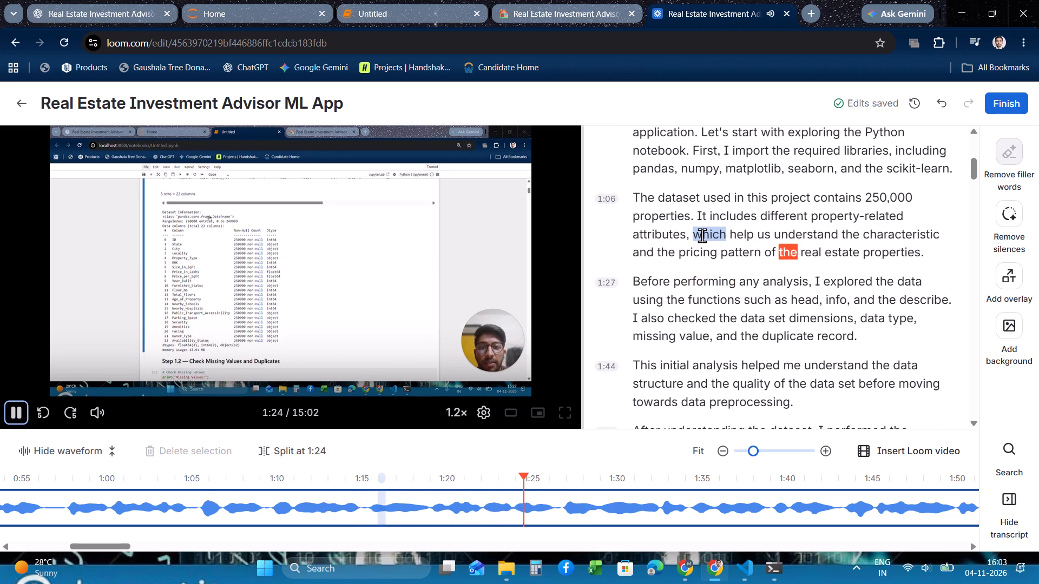
scroll(702, 235, "down", 2)
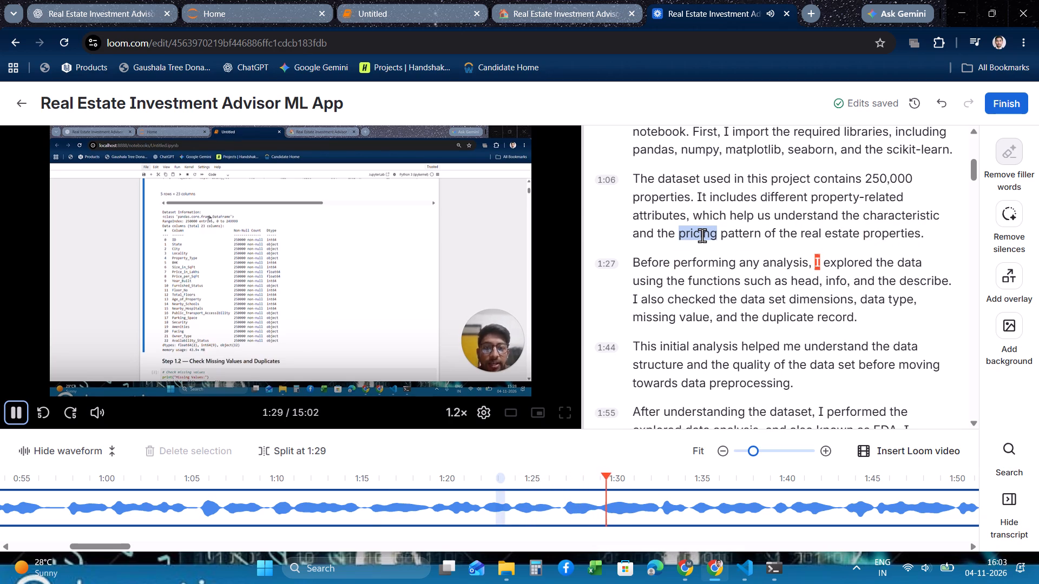
scroll(702, 235, "down", 2)
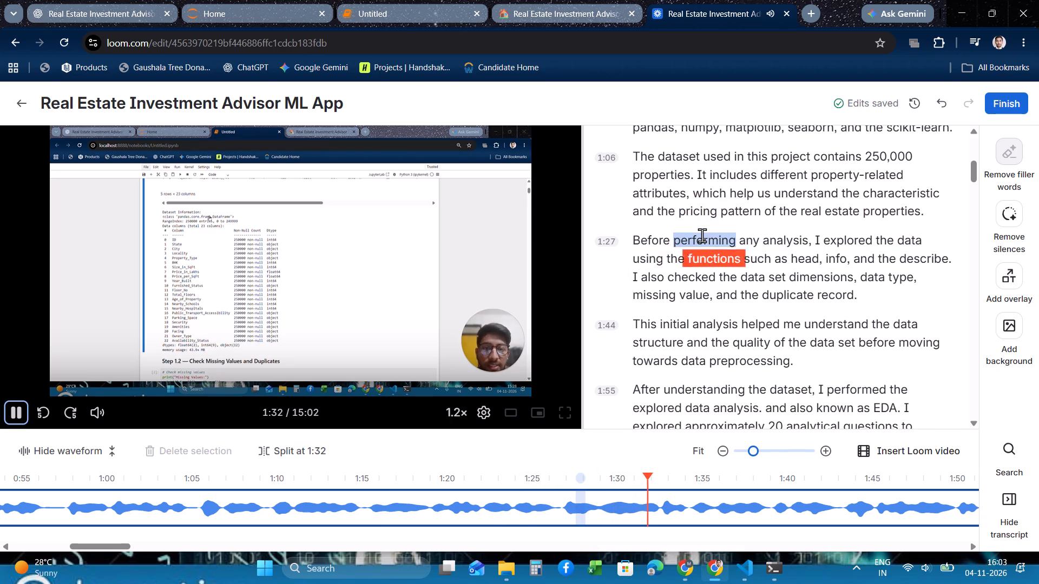
scroll(702, 235, "down", 2)
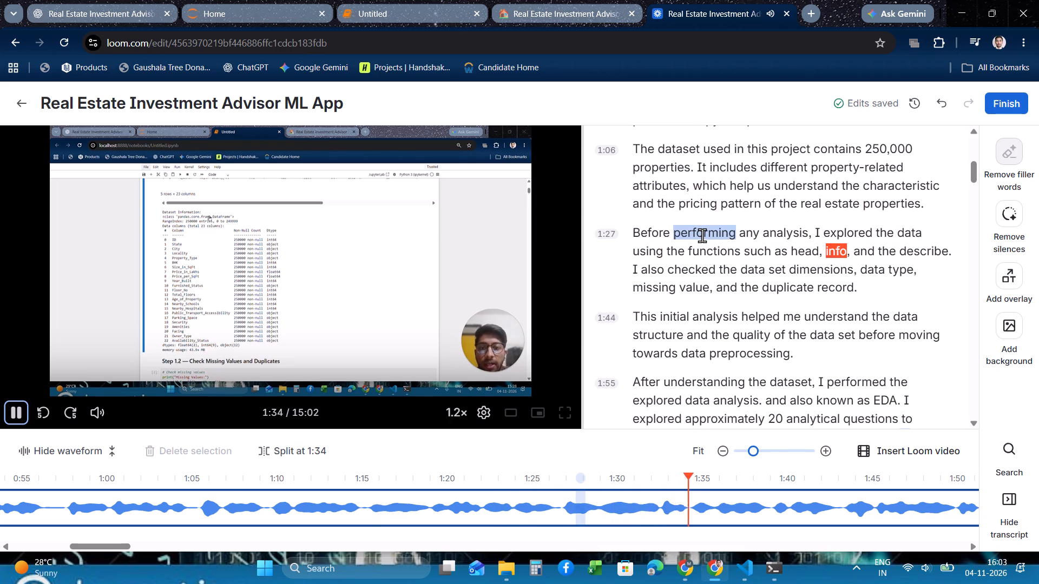
scroll(702, 235, "down", 1)
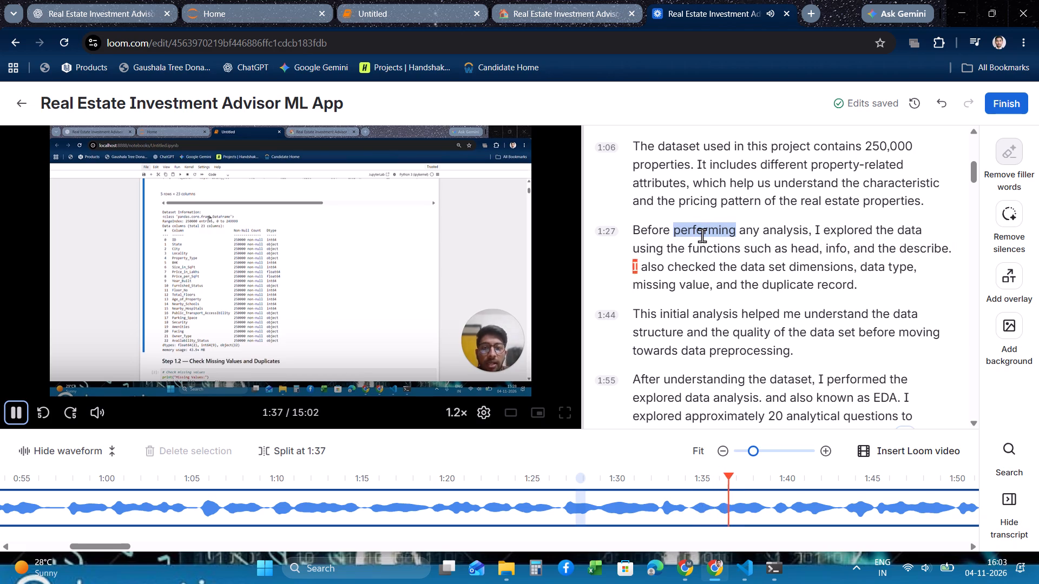
scroll(702, 235, "down", 1)
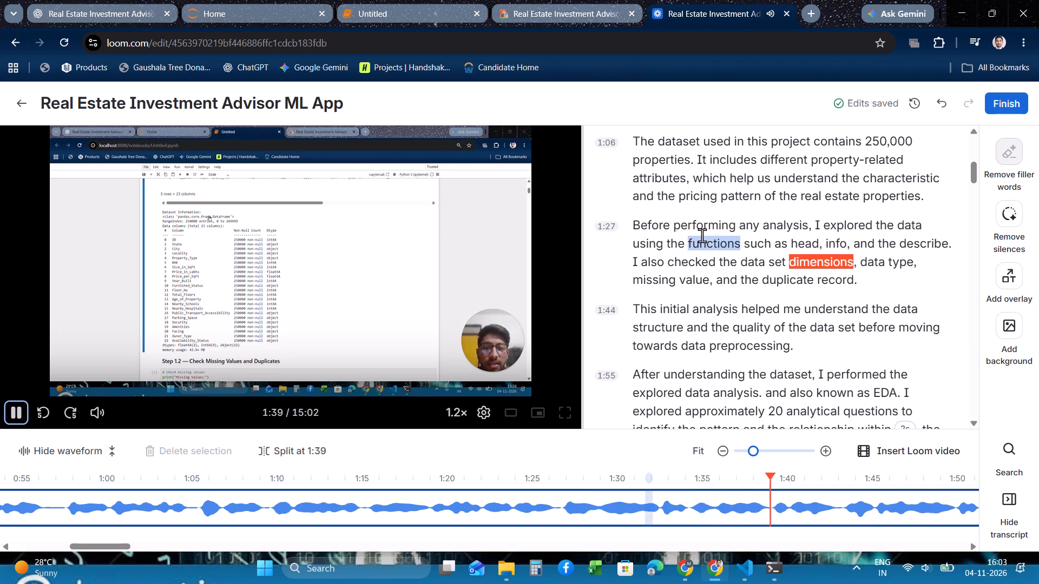
scroll(702, 235, "down", 1)
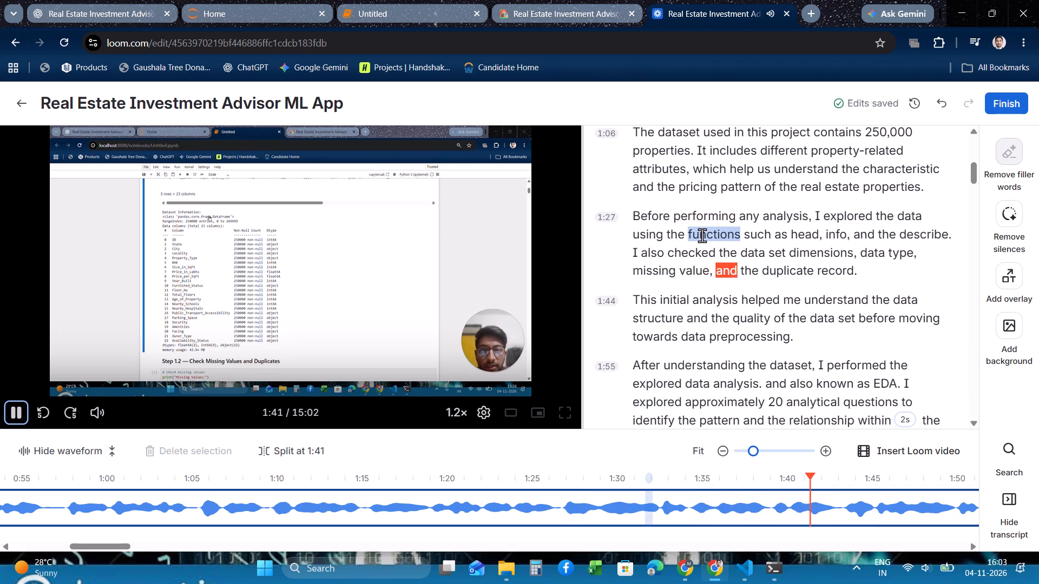
scroll(702, 235, "down", 3)
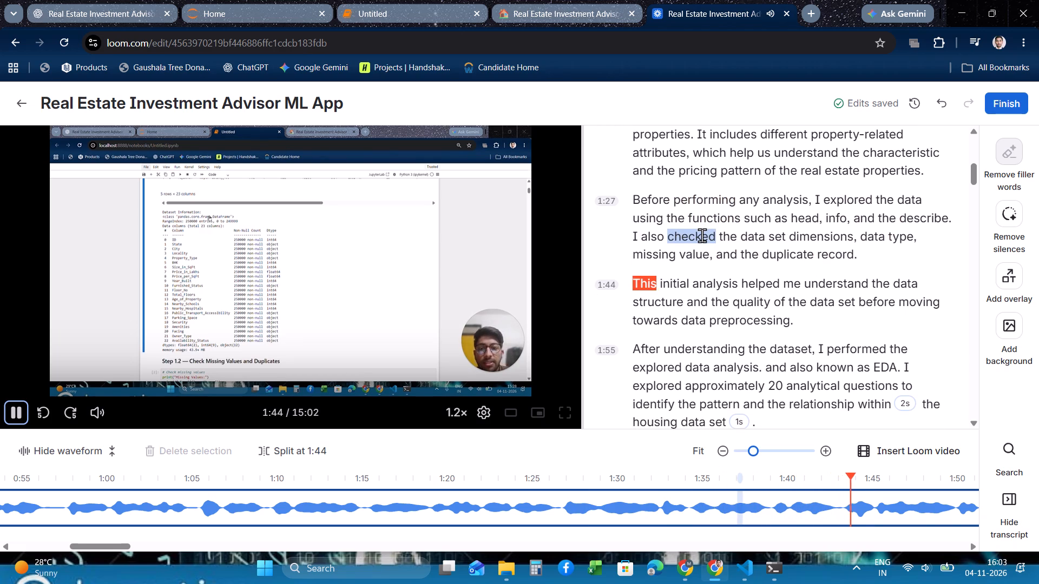
scroll(702, 235, "down", 1)
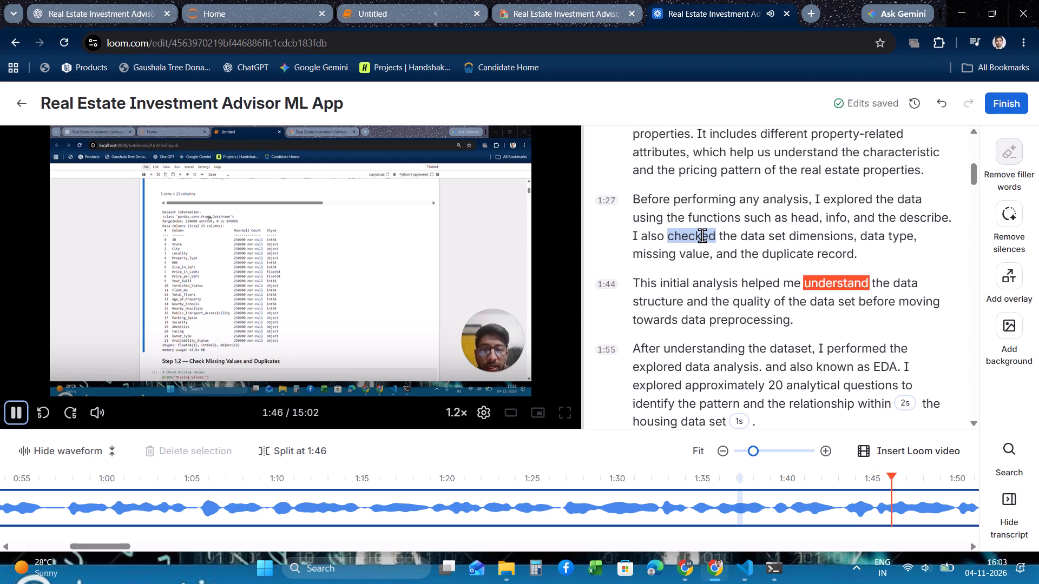
scroll(702, 235, "down", 2)
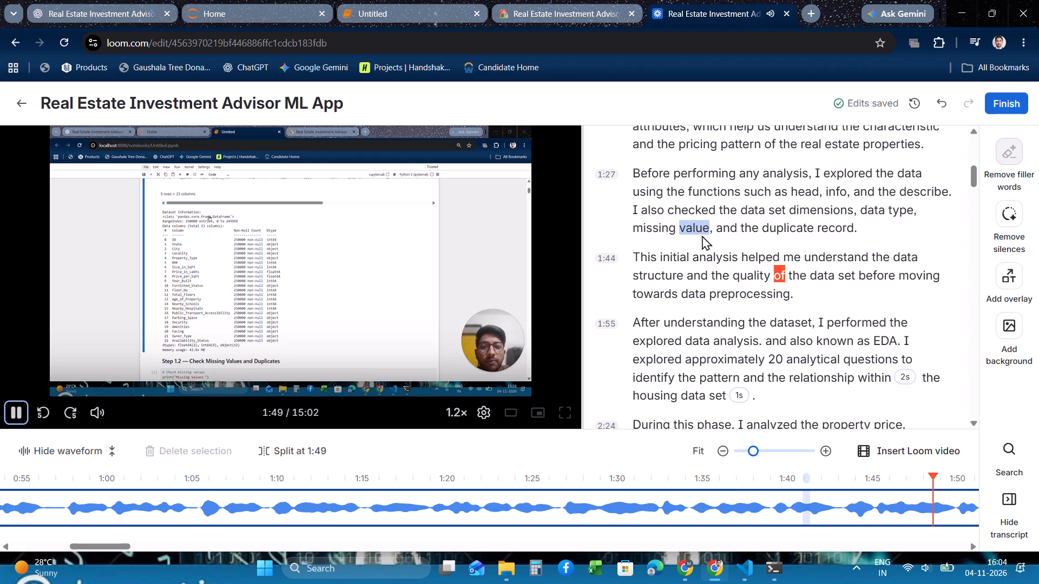
scroll(702, 235, "down", 1)
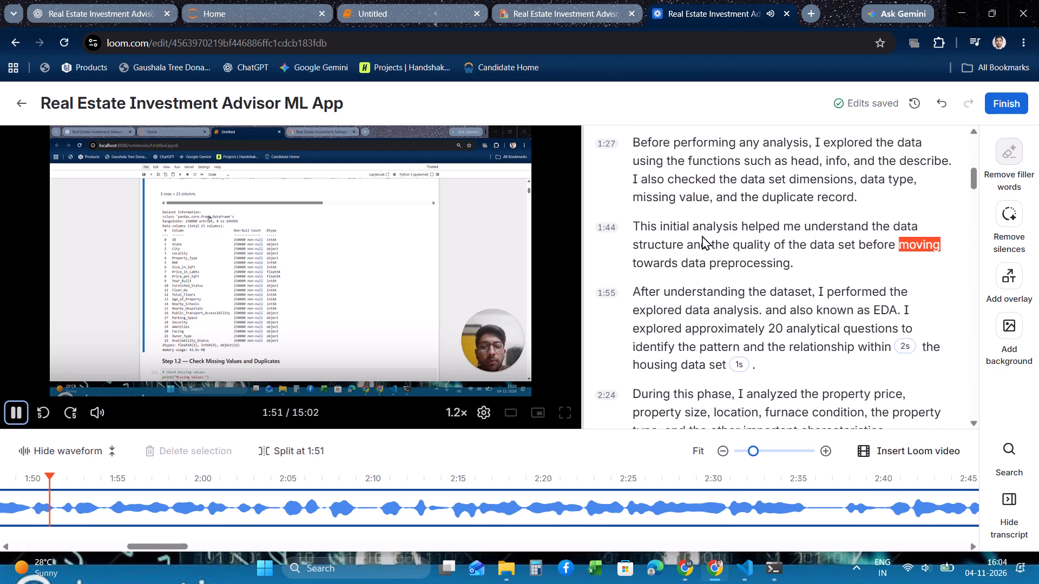
scroll(702, 235, "down", 1)
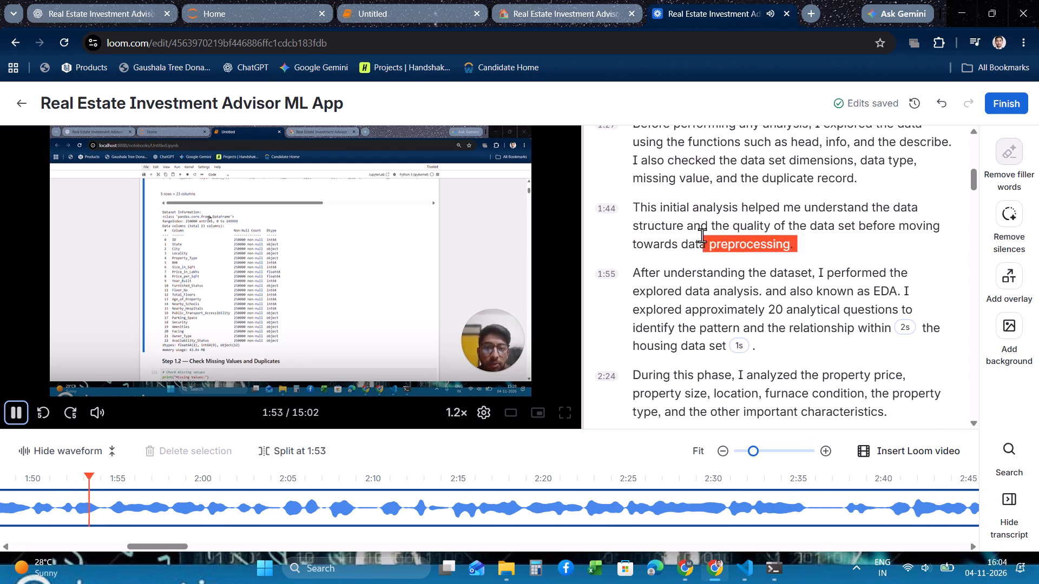
scroll(702, 235, "down", 1)
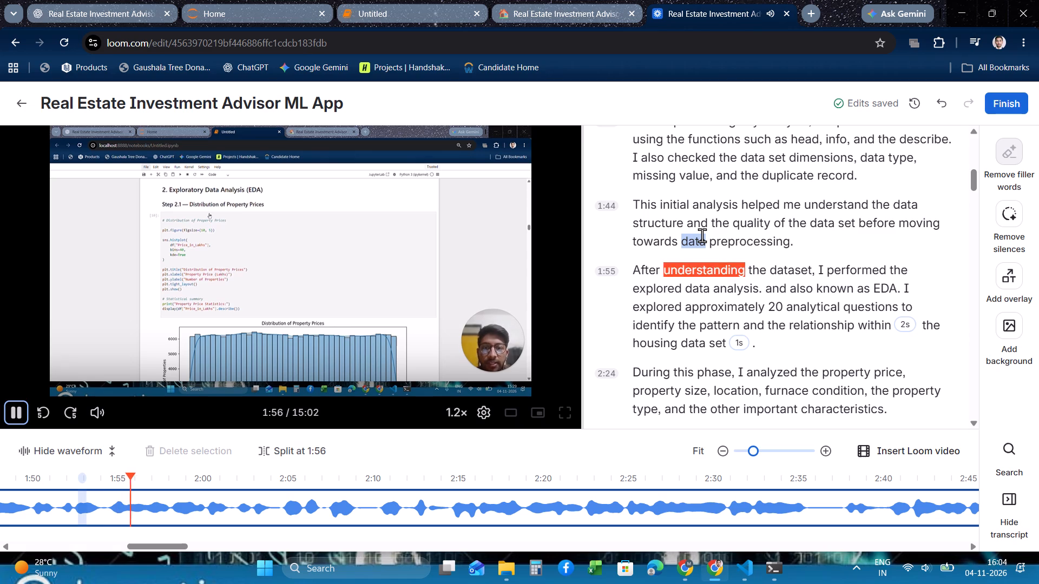
scroll(702, 235, "down", 1)
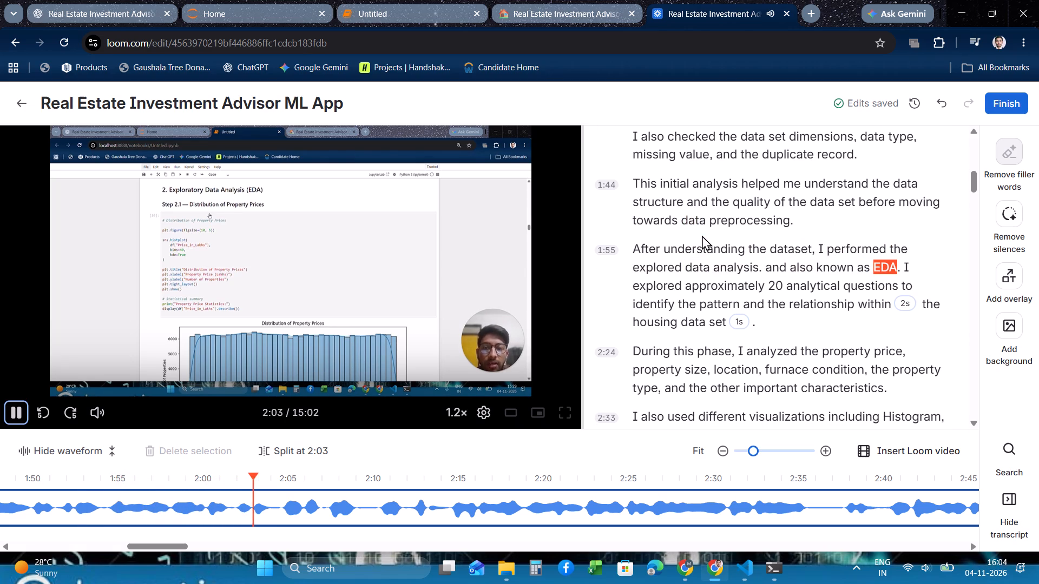
scroll(702, 235, "down", 1)
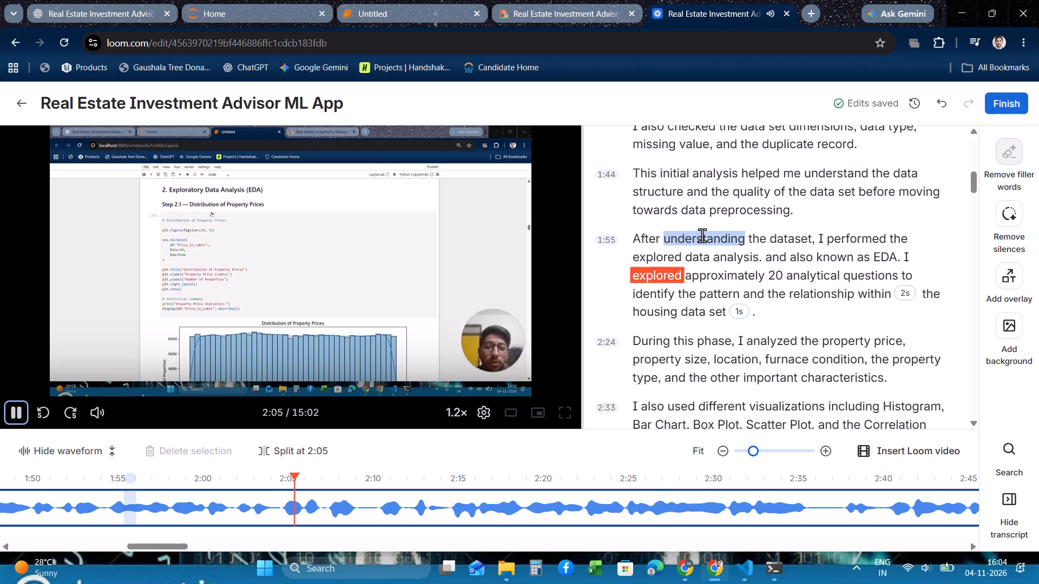
scroll(702, 235, "down", 1)
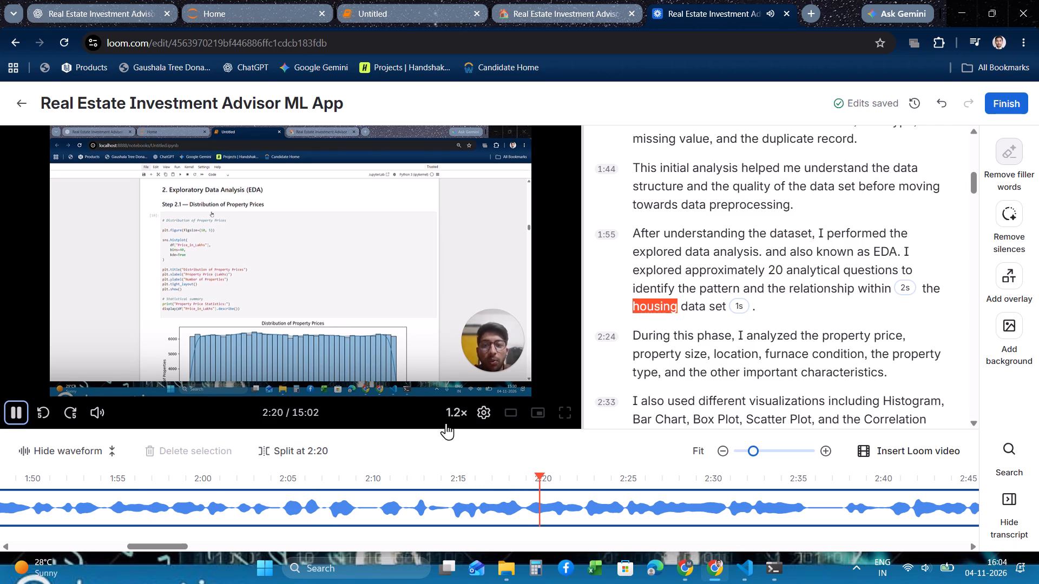
Cut the narration from about 2:02 to 2:14, from "EDA. I explored approximately 20 analytical questions" through "the relationship within".
left_click(286, 509)
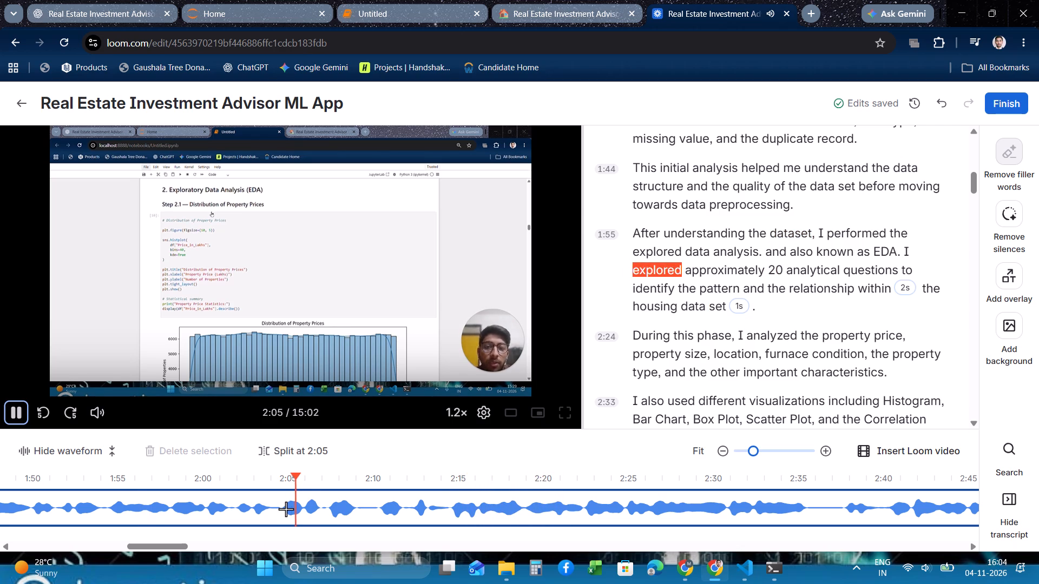
left_click(252, 507)
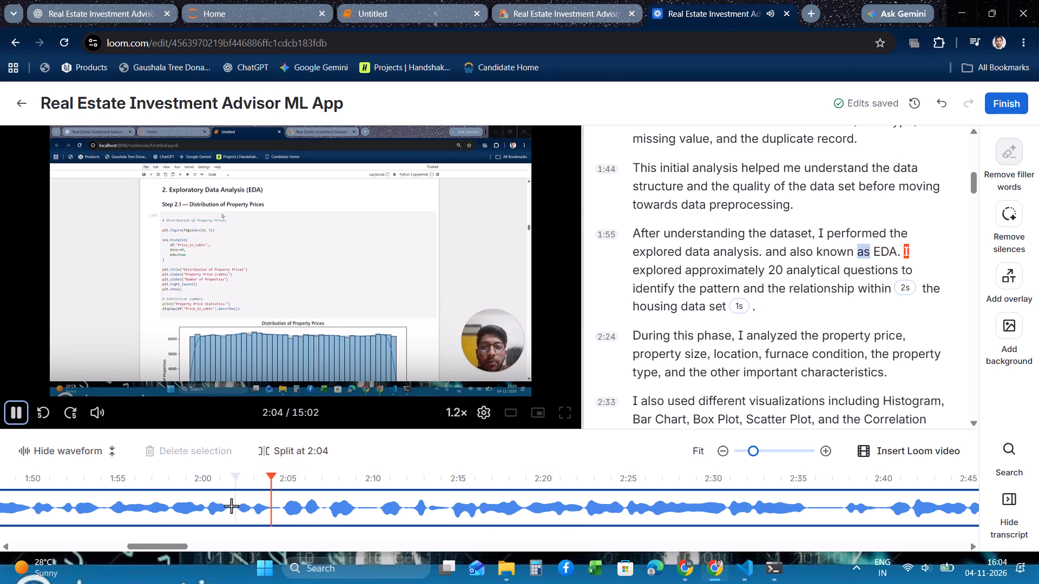
left_click(209, 507)
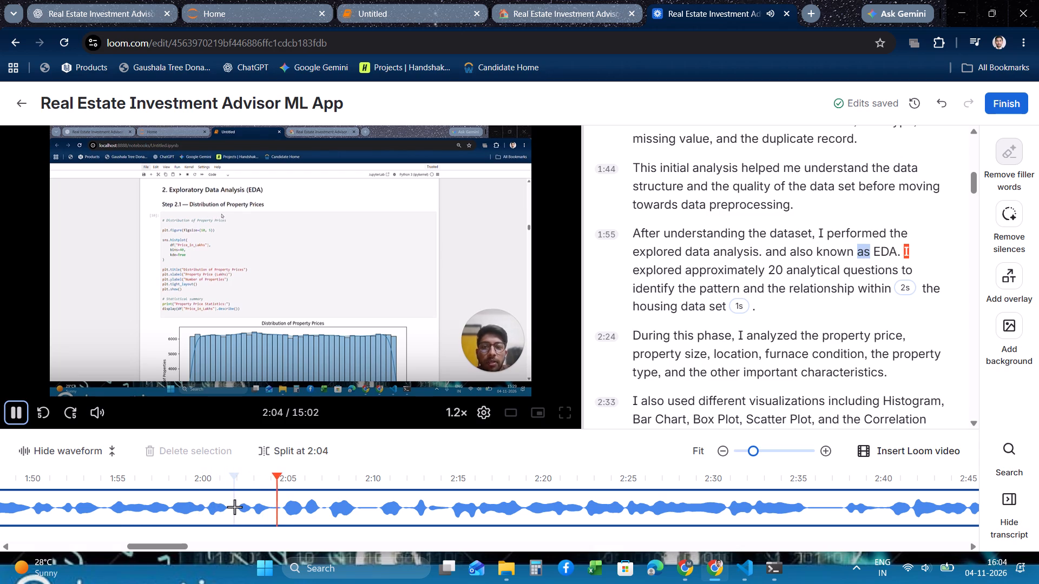
left_click_drag(234, 507, 444, 508)
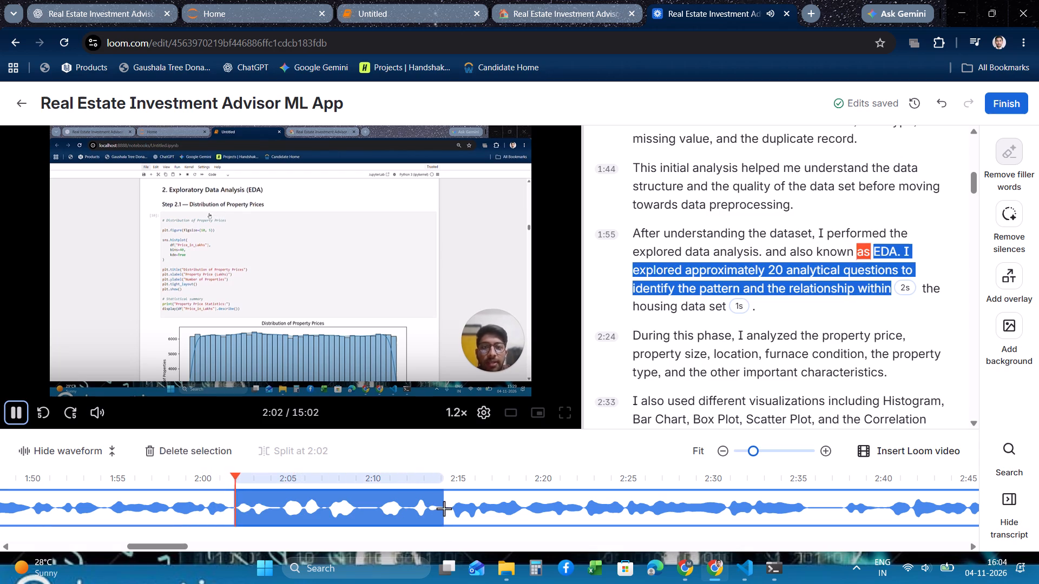
left_click(160, 448)
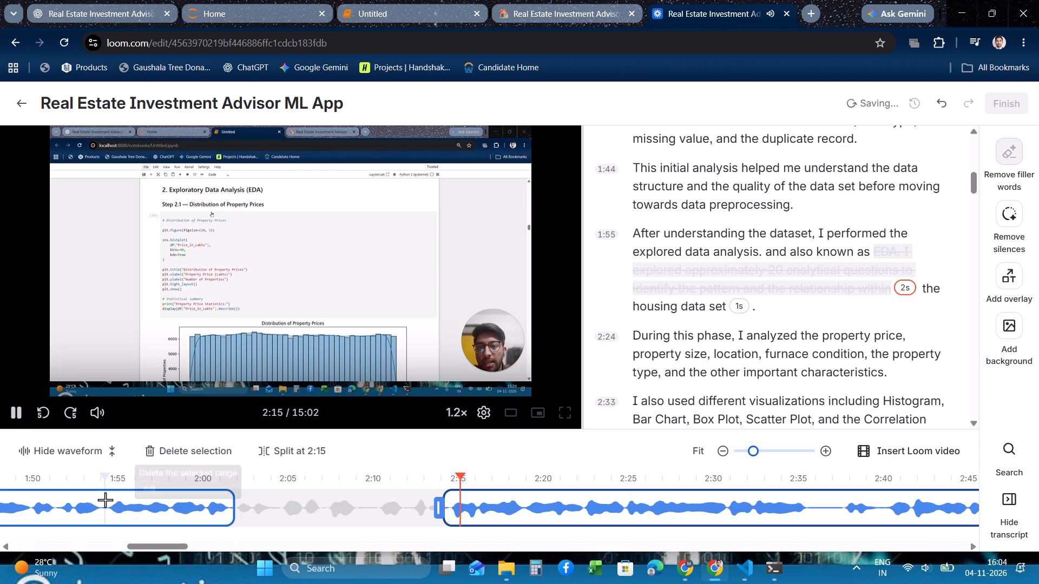
Extend the clip before the cut to about 2:03, restoring the spoken word "EDA".
left_click(108, 509)
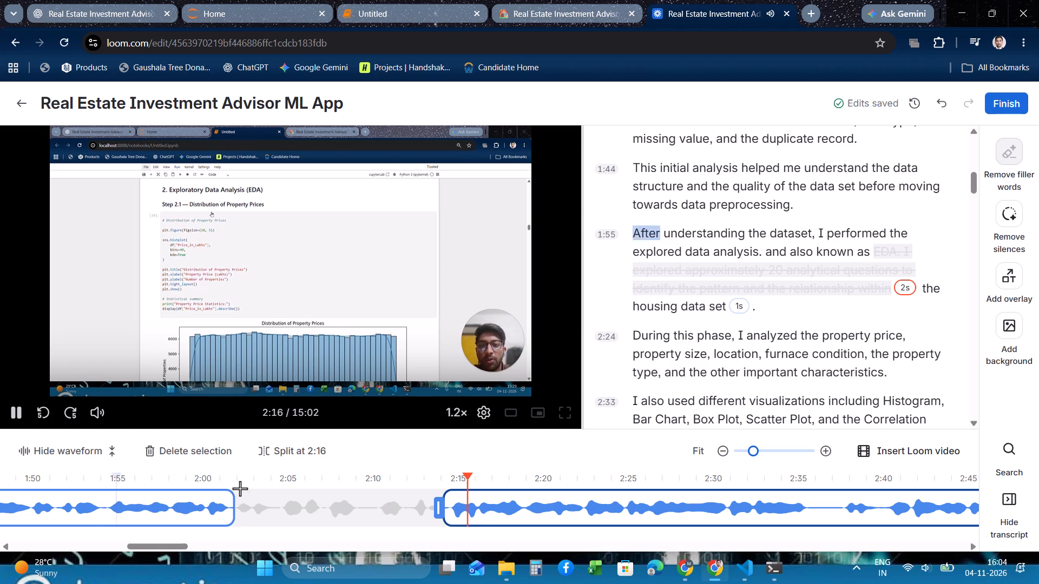
left_click(201, 516)
left_click_drag(236, 510, 246, 509)
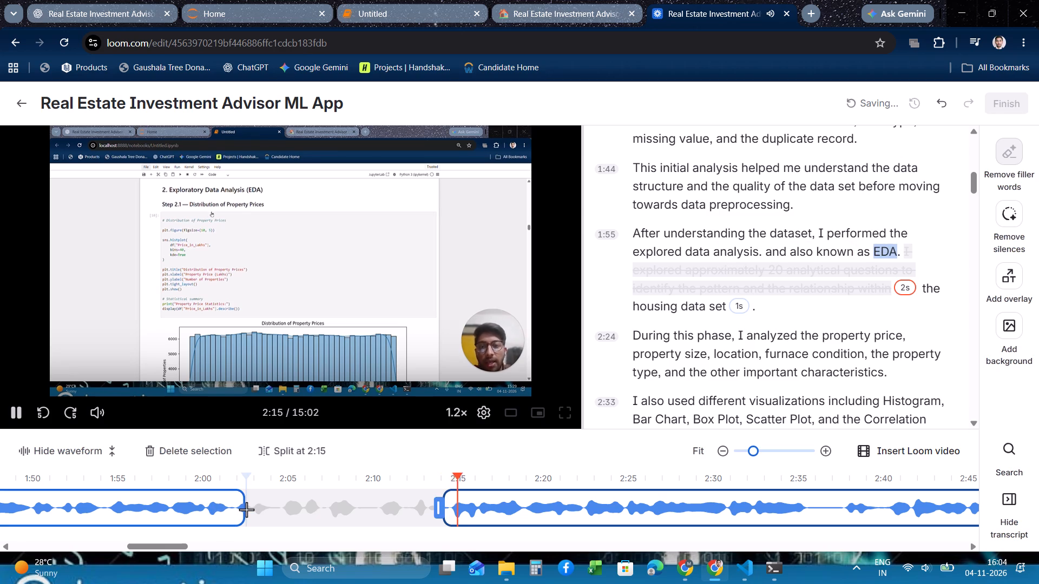
left_click(246, 509)
left_click_drag(231, 510, 239, 510)
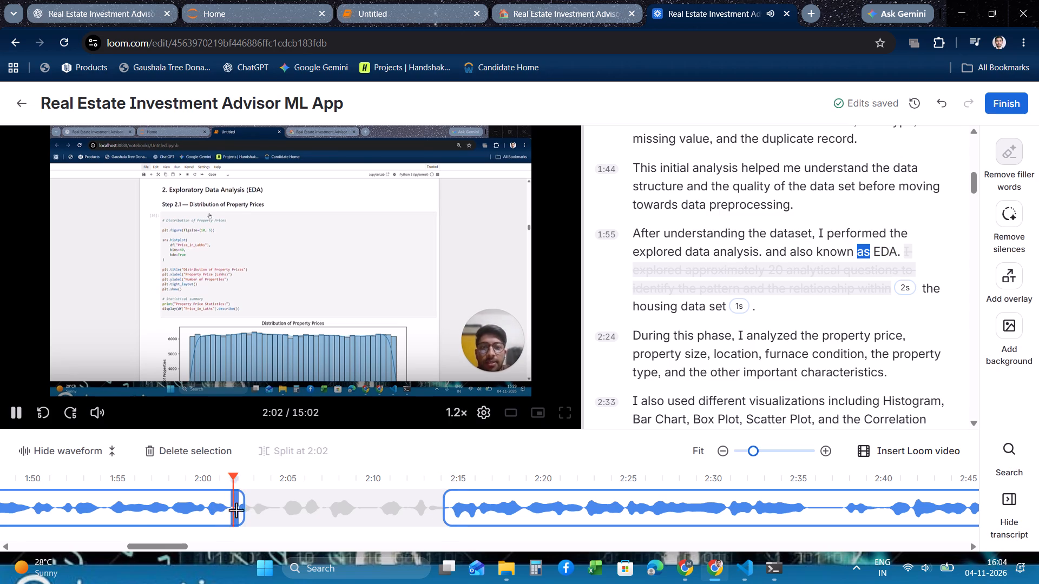
left_click(137, 508)
left_click_drag(247, 515, 262, 512)
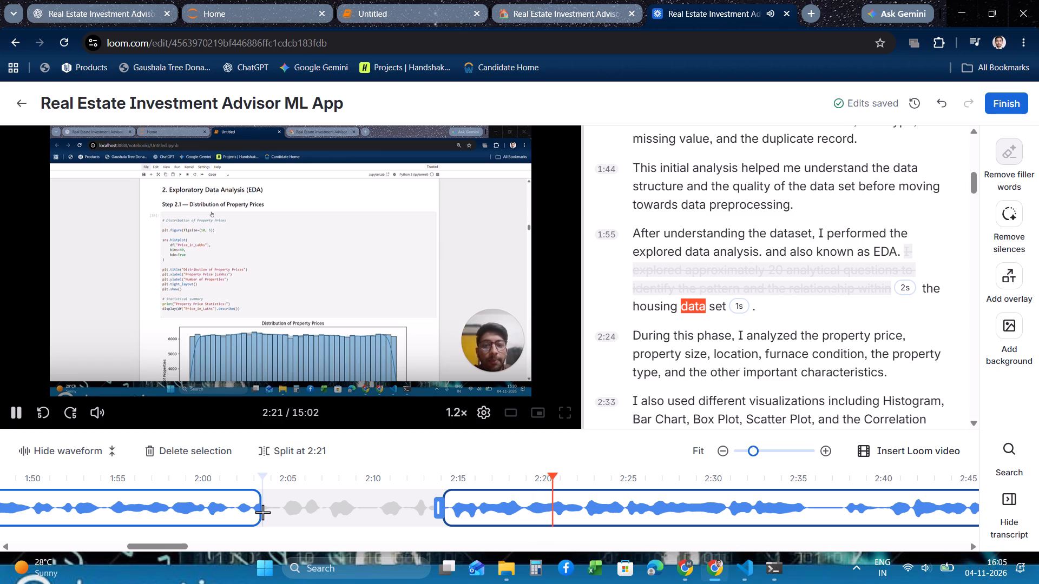
Follow the playback against the transcript through the 2:24 paragraph and into the 2:33 paragraph on visualizations.
scroll(651, 363, "down", 1)
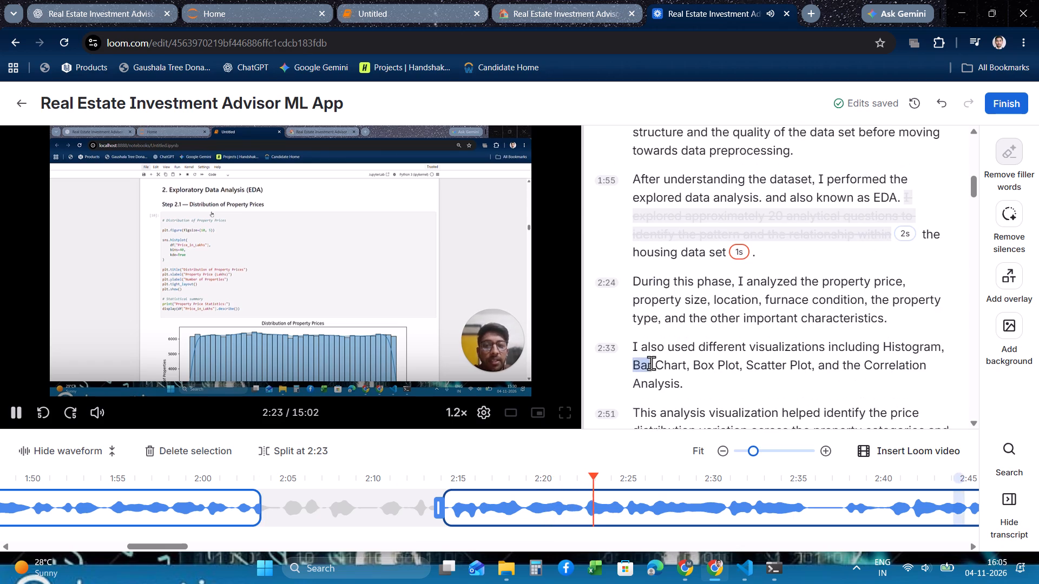
scroll(651, 363, "down", 1)
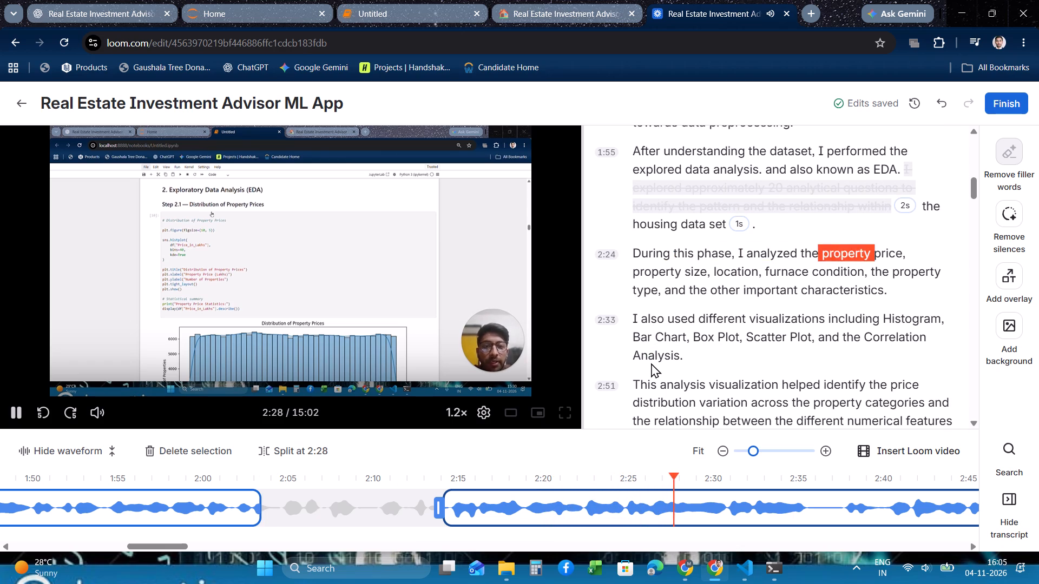
scroll(651, 363, "down", 1)
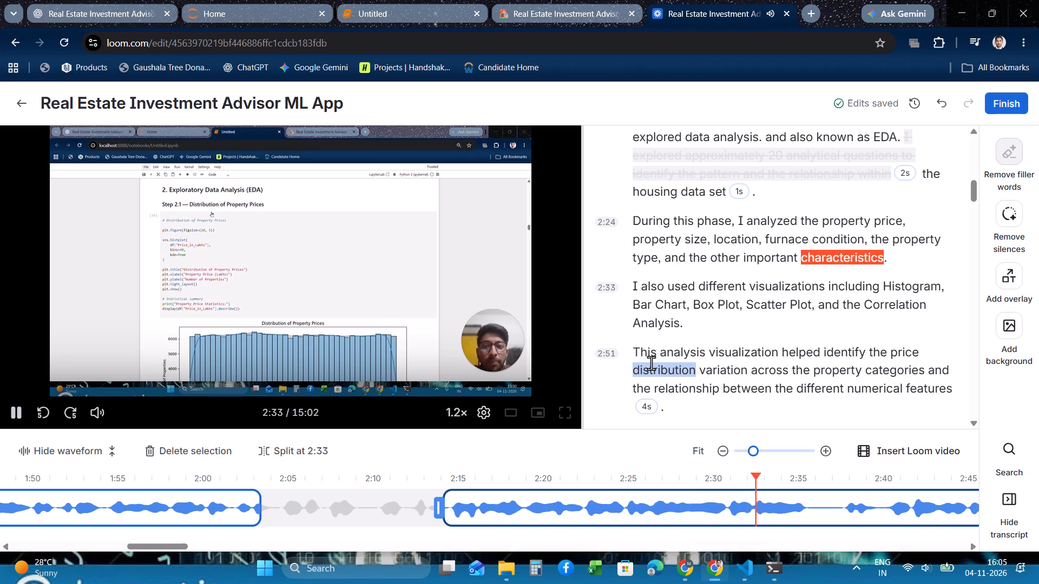
scroll(651, 363, "down", 1)
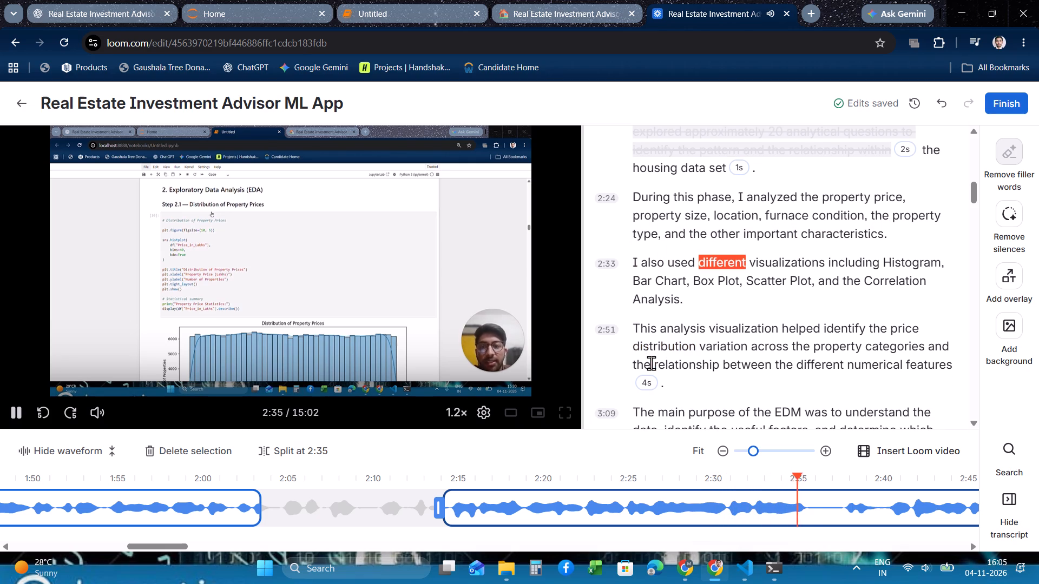
scroll(651, 363, "down", 2)
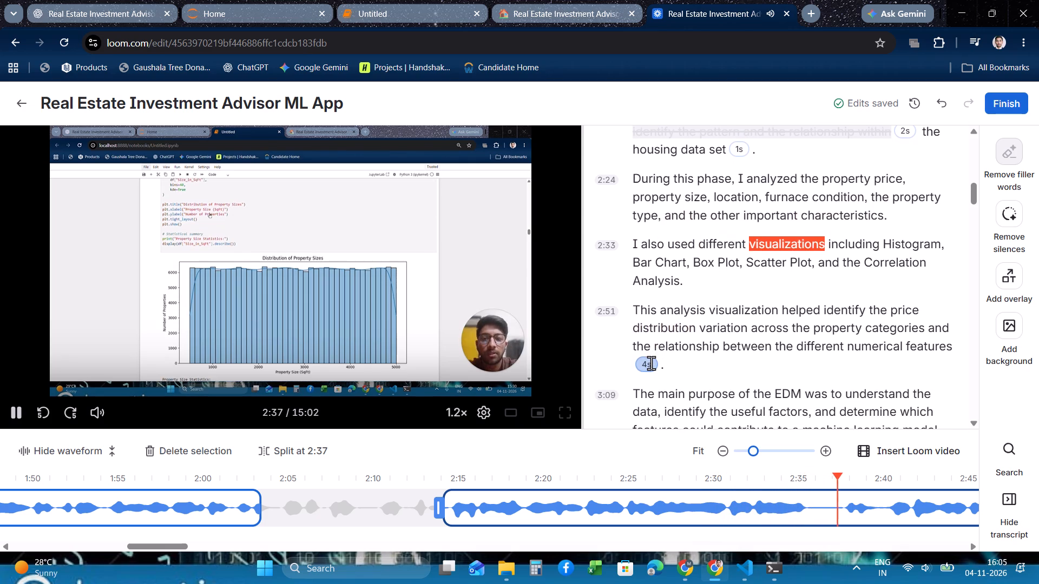
scroll(651, 363, "down", 2)
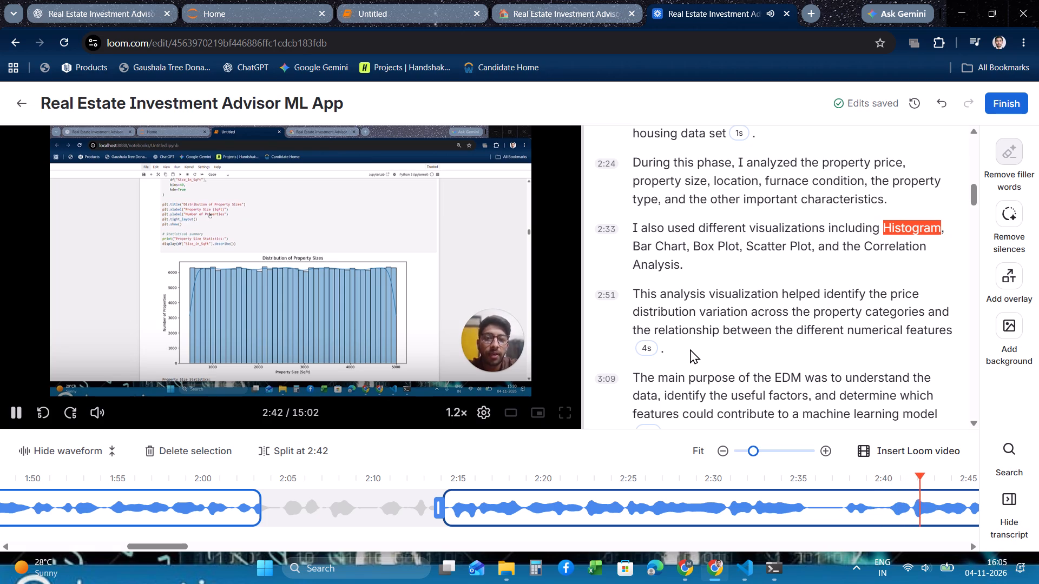
Cut the clip from about 2:36 to 2:40, removing the spoken word "visualizations" and the pause around it.
scroll(825, 517, "left", 2)
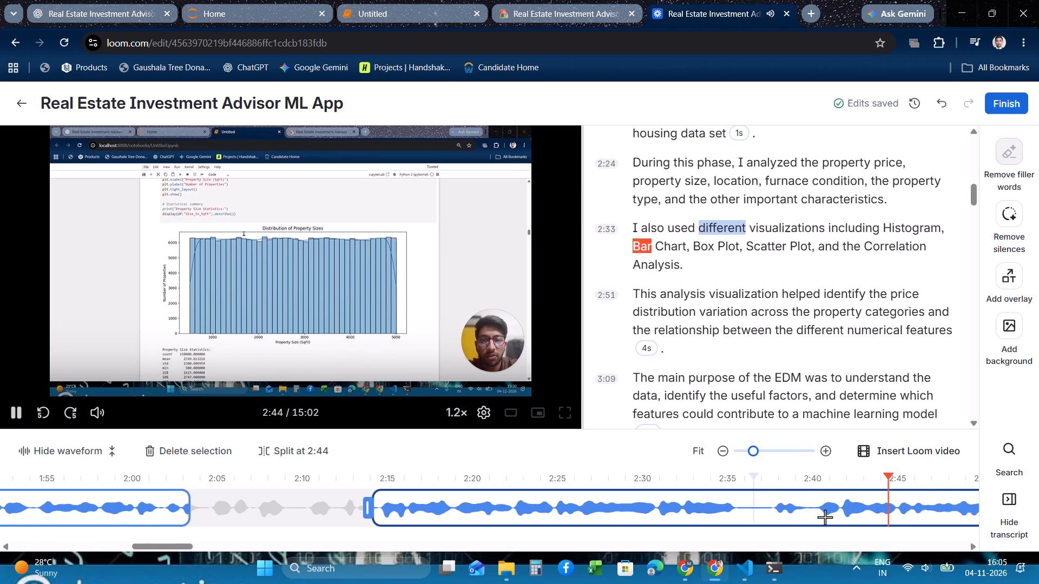
scroll(825, 517, "left", 3)
scroll(742, 453, "left", 1)
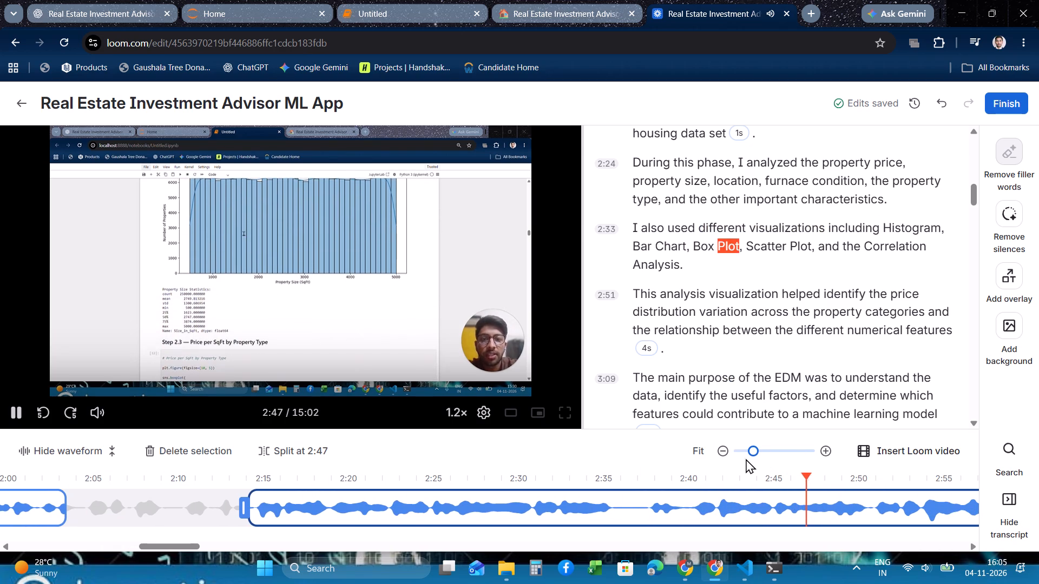
scroll(746, 459, "left", 1)
left_click(542, 507)
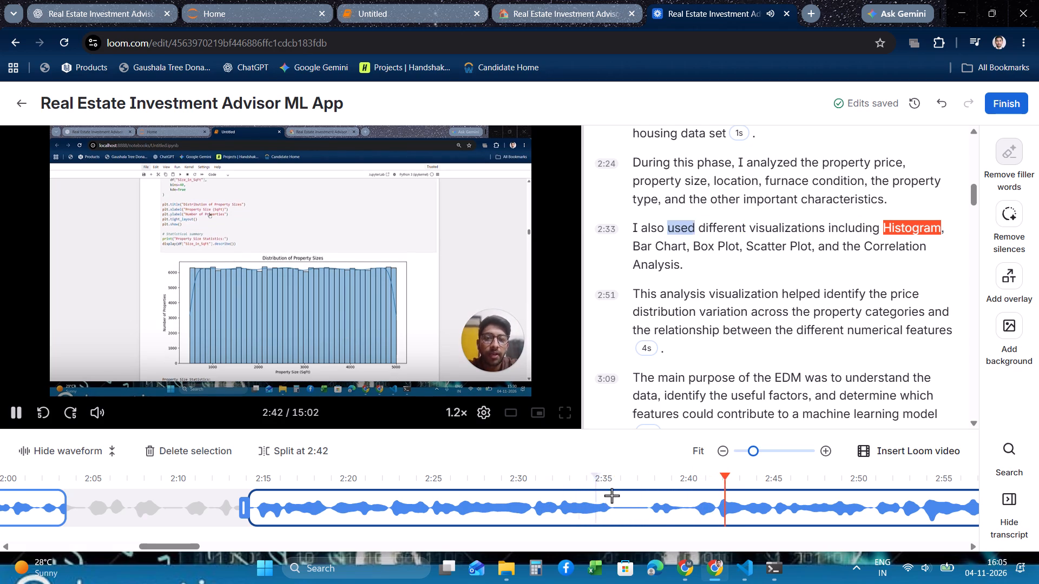
left_click(636, 510)
left_click_drag(625, 510, 687, 513)
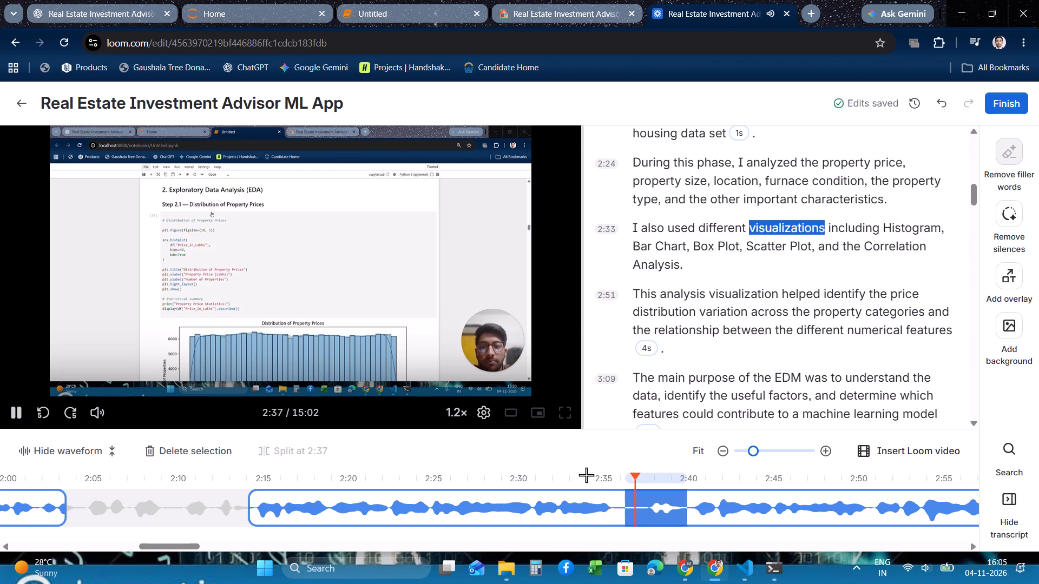
left_click(216, 449)
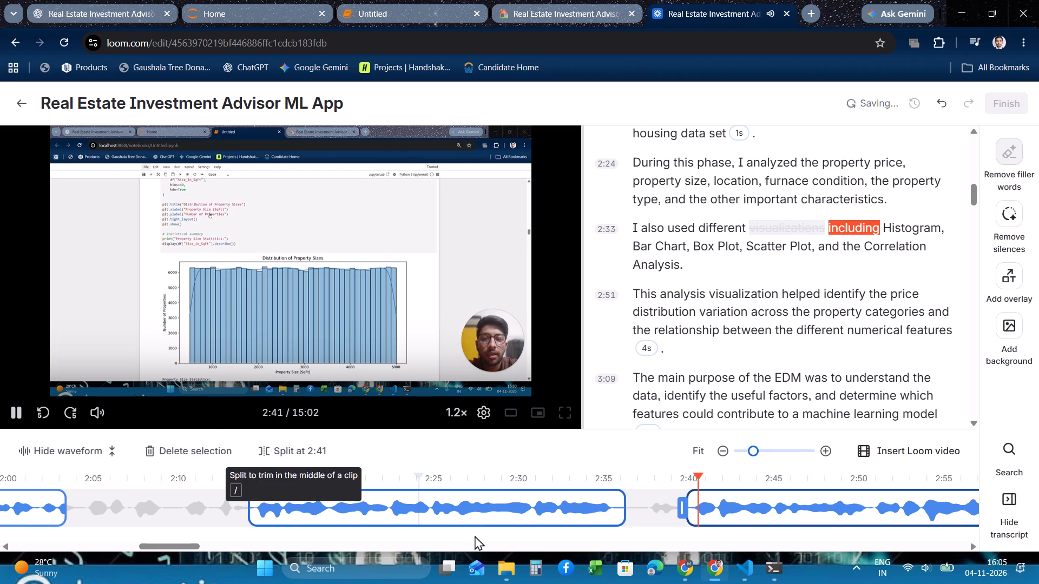
Replay from about 2:29 across the new cut and check the narration through the end of the 2:51 paragraph.
left_click(500, 521)
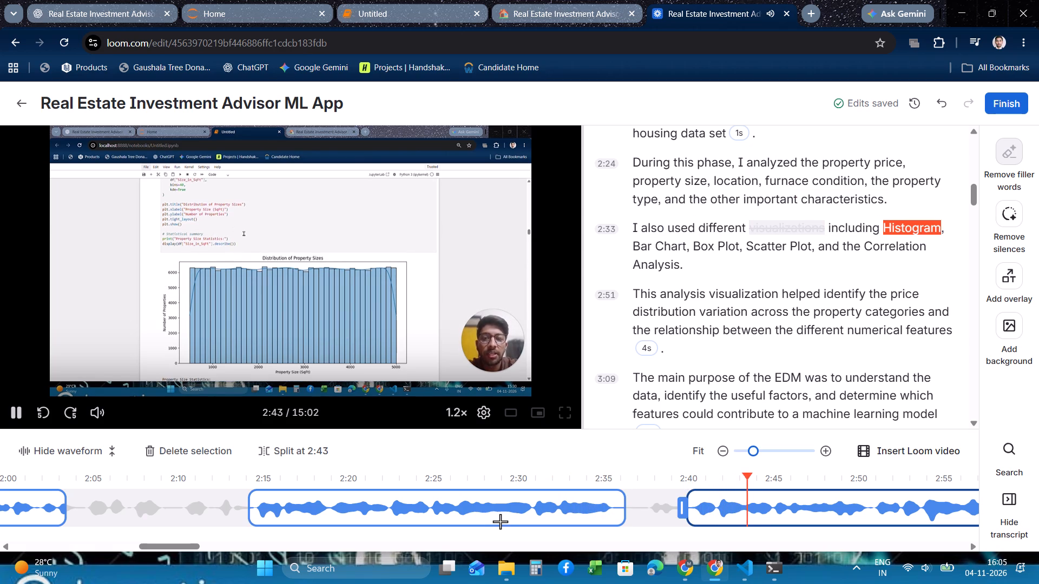
scroll(500, 513, "left", 1)
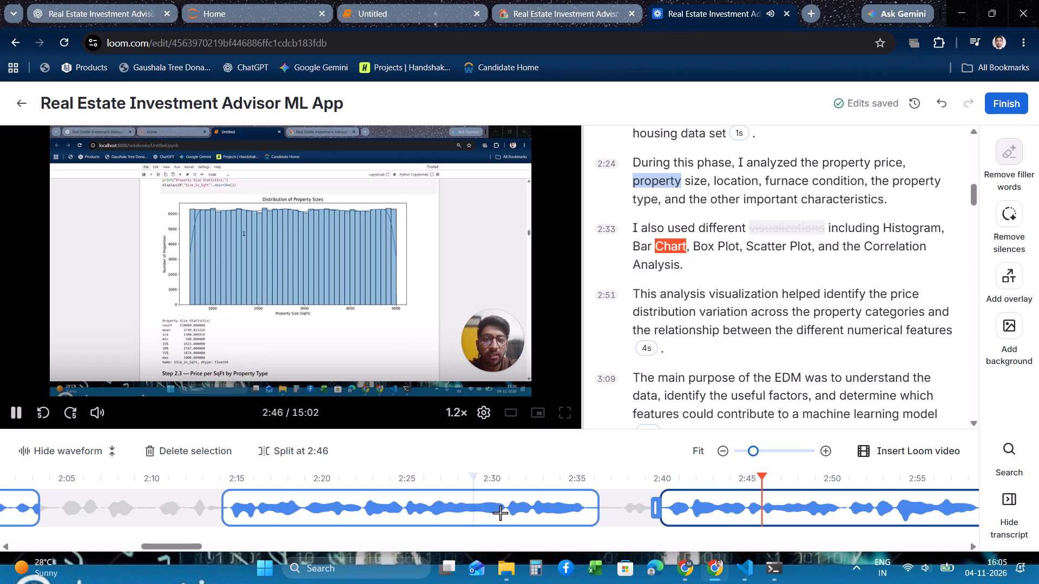
scroll(500, 513, "left", 3)
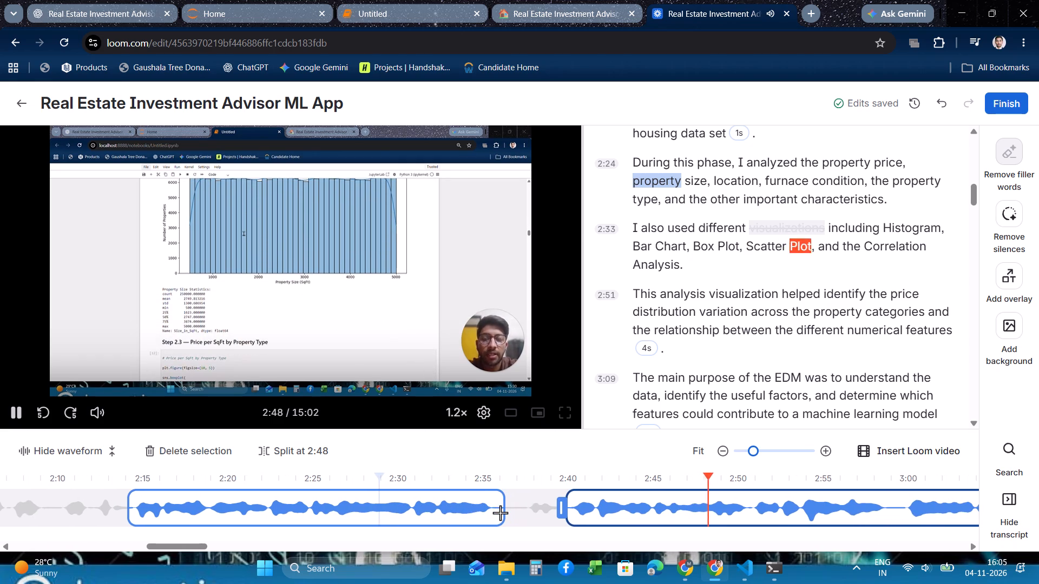
scroll(500, 513, "left", 2)
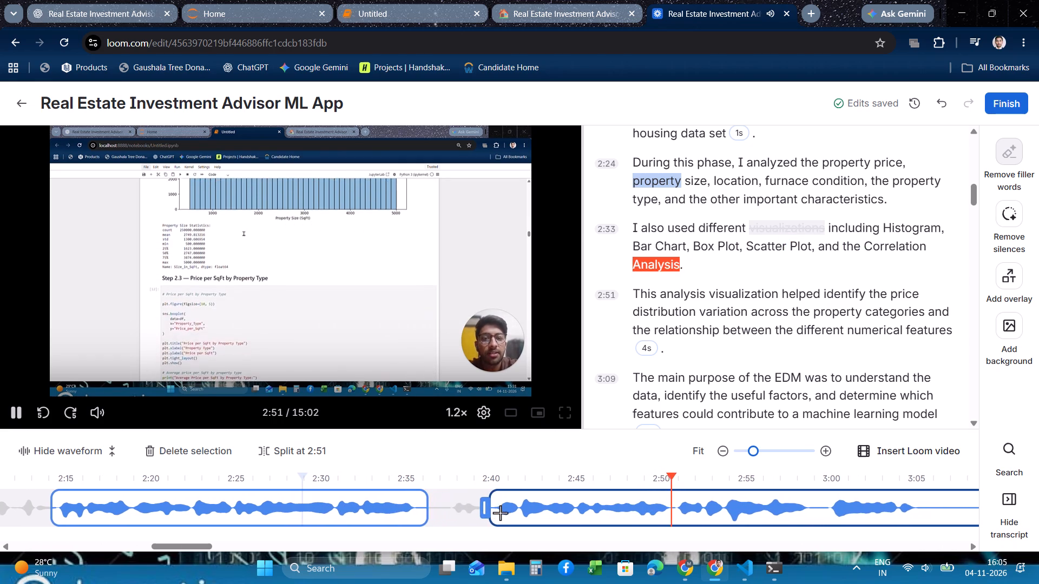
scroll(500, 513, "left", 3)
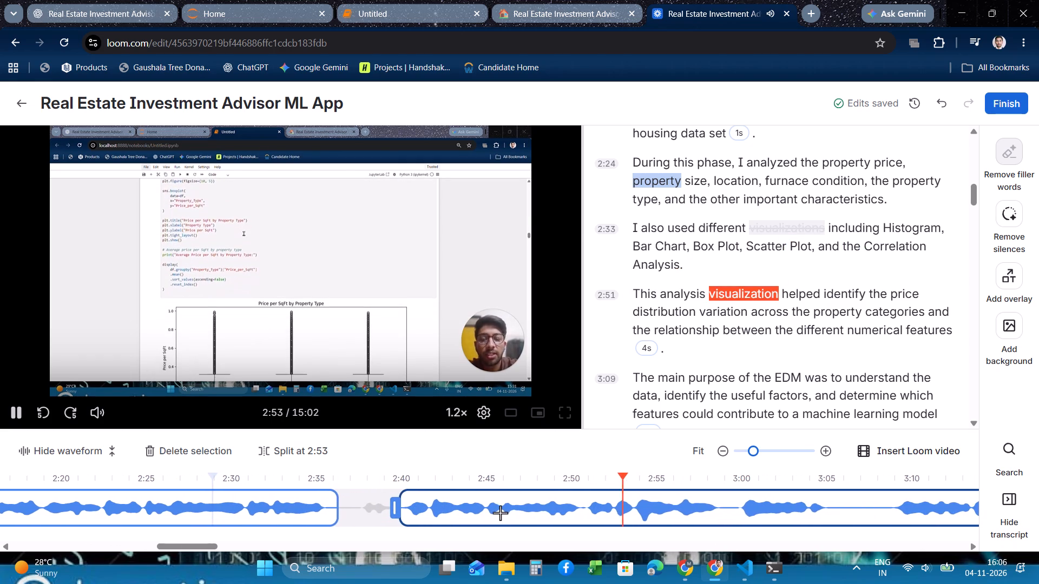
scroll(500, 513, "left", 2)
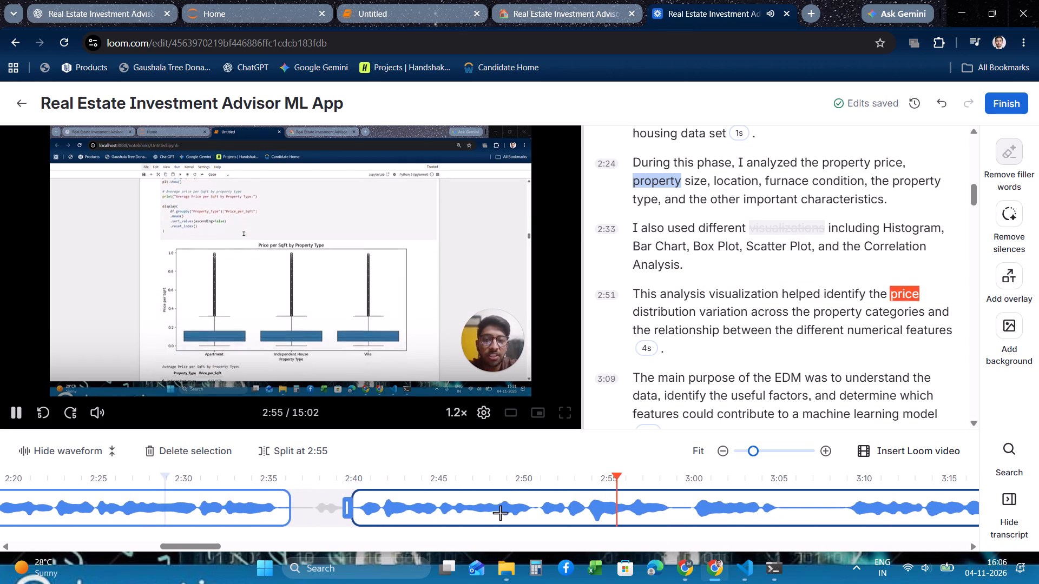
scroll(500, 513, "left", 2)
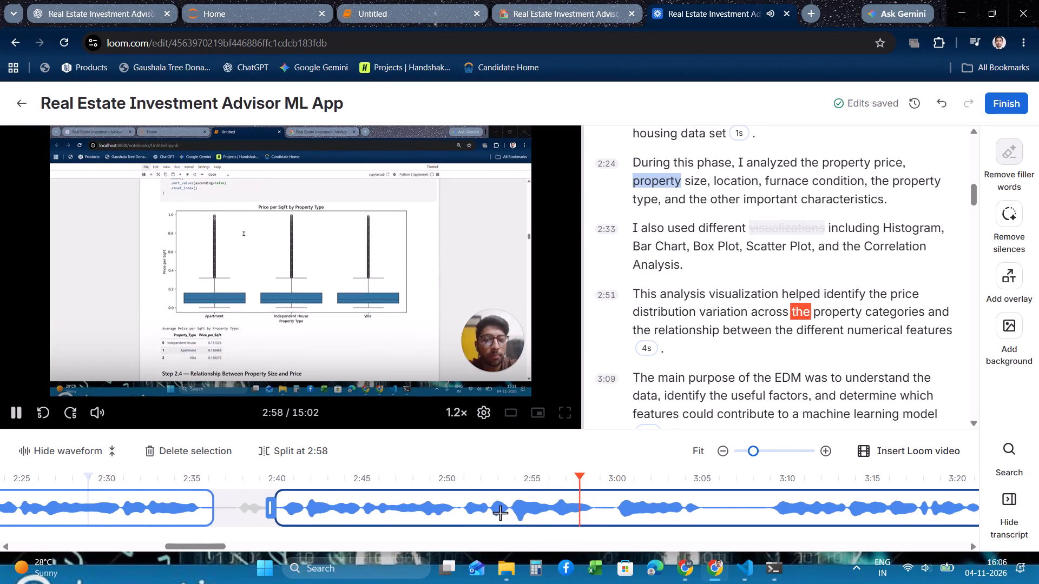
scroll(500, 513, "left", 2)
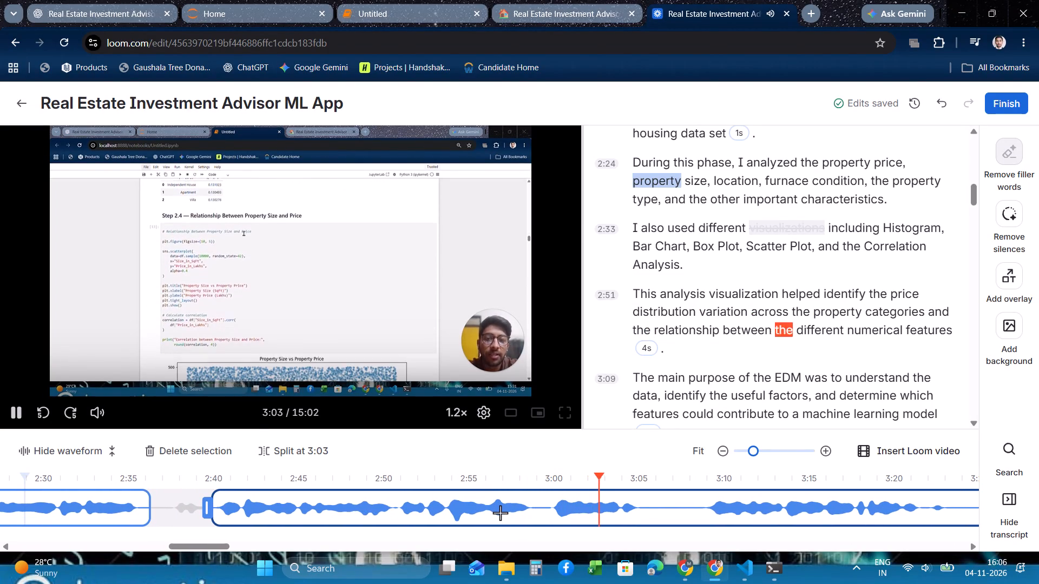
scroll(500, 513, "left", 2)
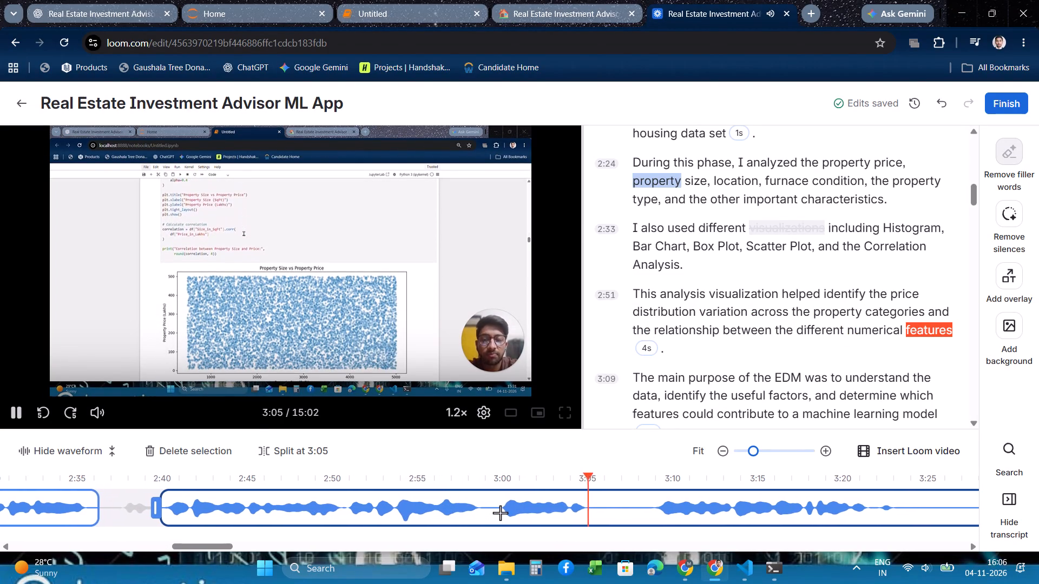
scroll(500, 513, "left", 2)
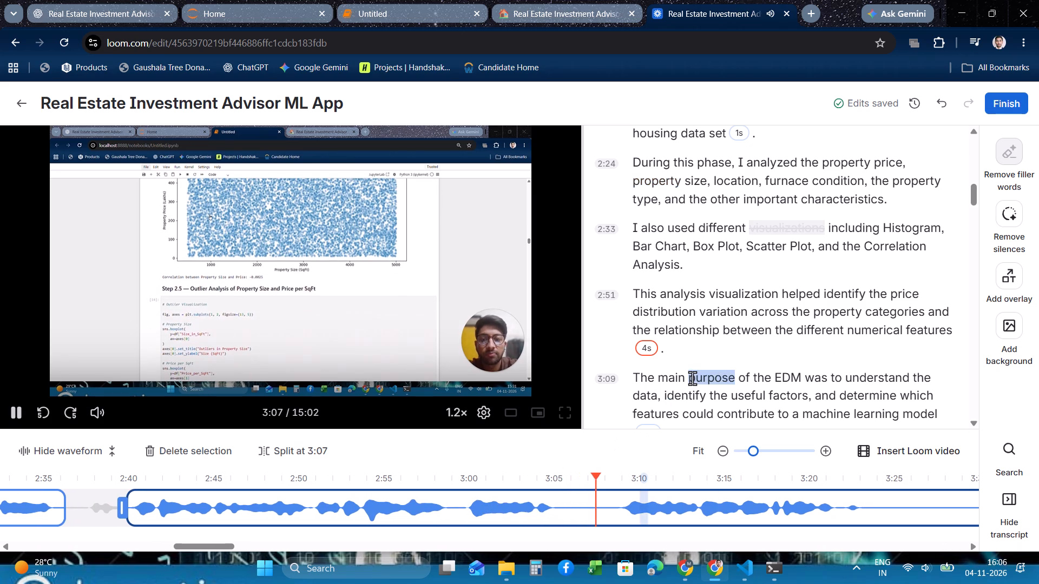
Follow the playback against the transcript through the 3:09 paragraph on the purpose of the EDA.
scroll(692, 378, "down", 2)
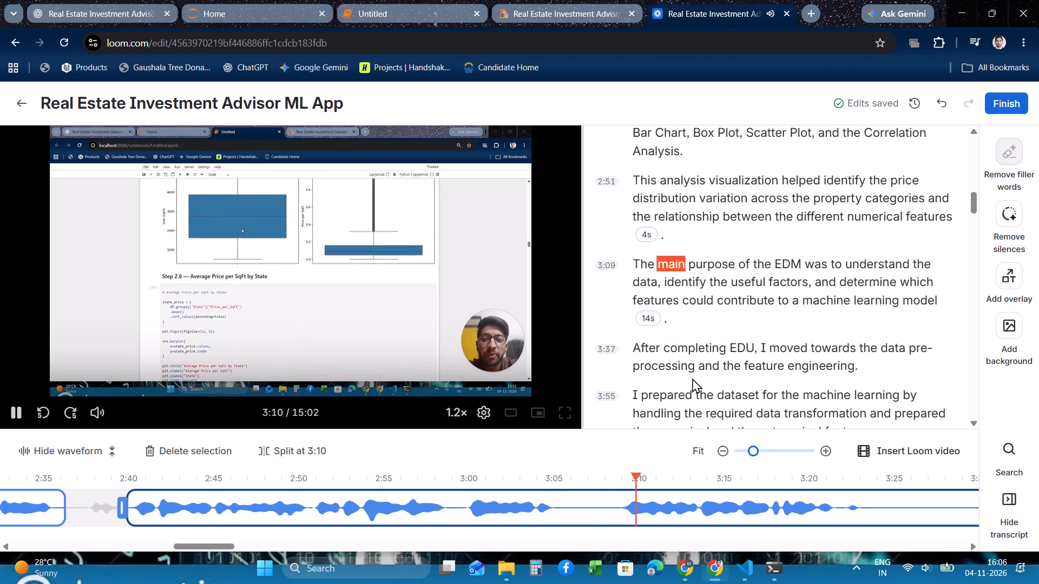
scroll(692, 378, "down", 2)
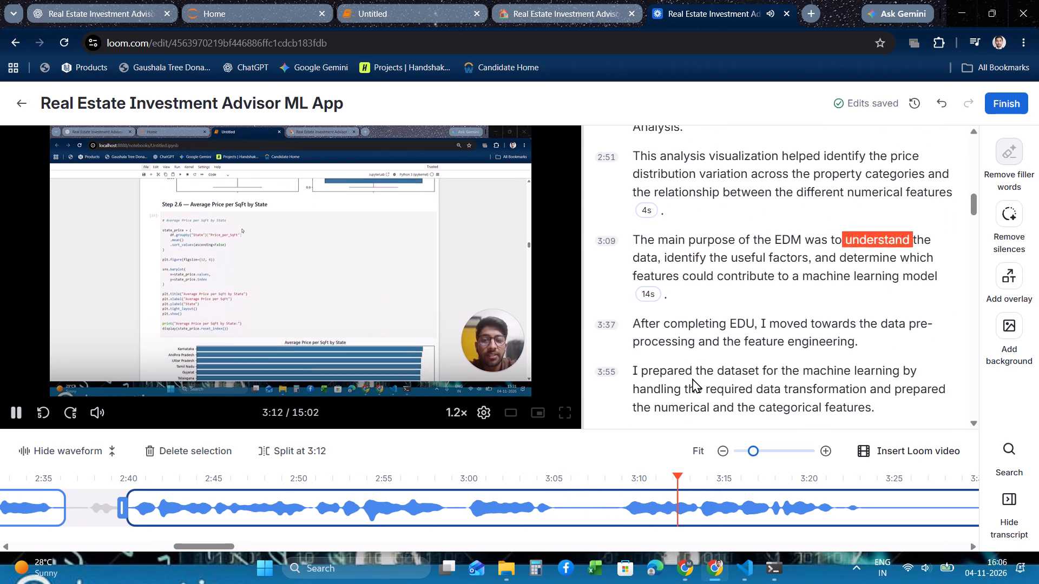
scroll(692, 378, "down", 1)
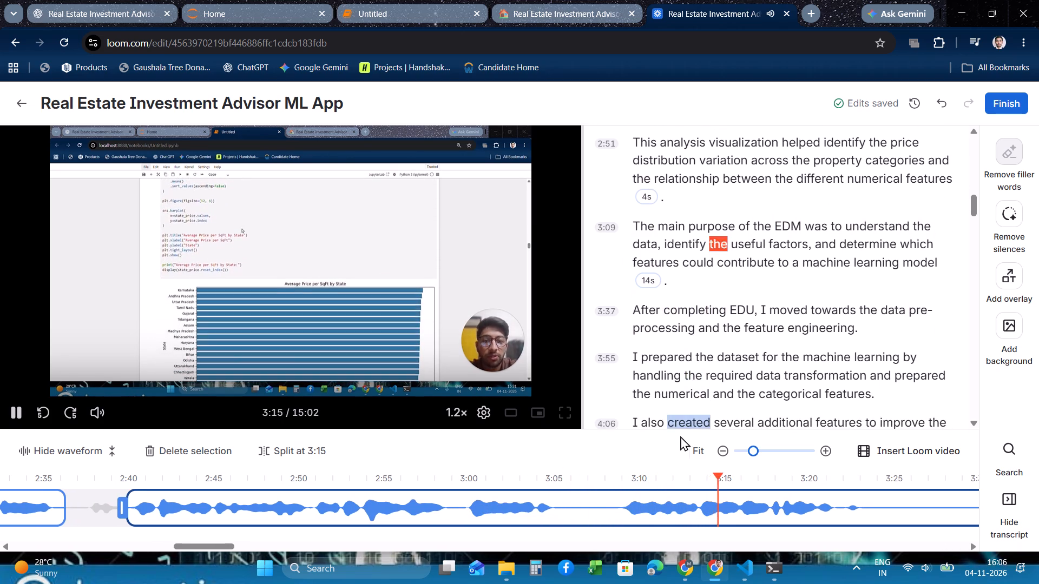
scroll(622, 508, "left", 1)
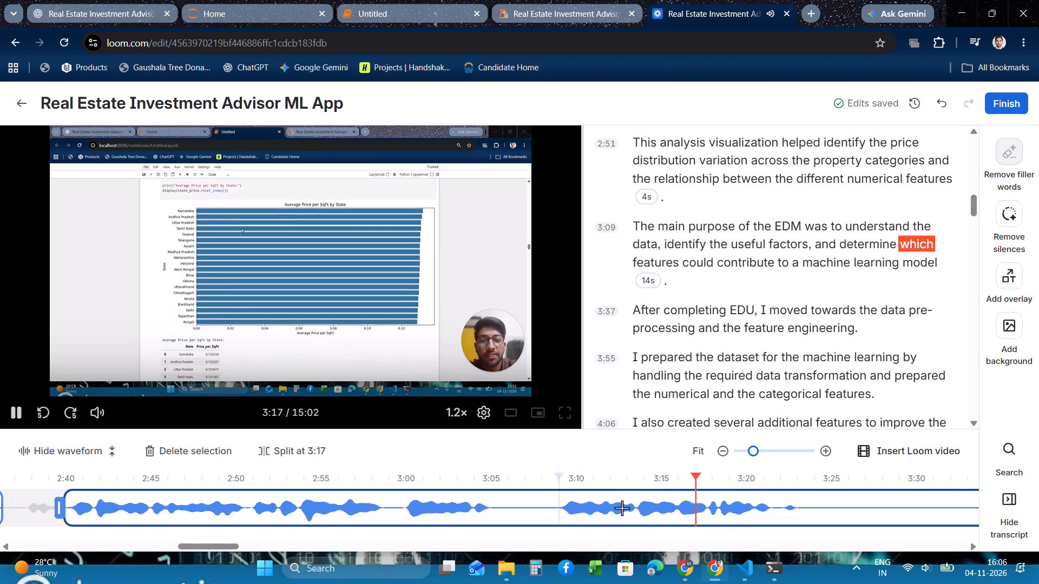
scroll(622, 508, "left", 2)
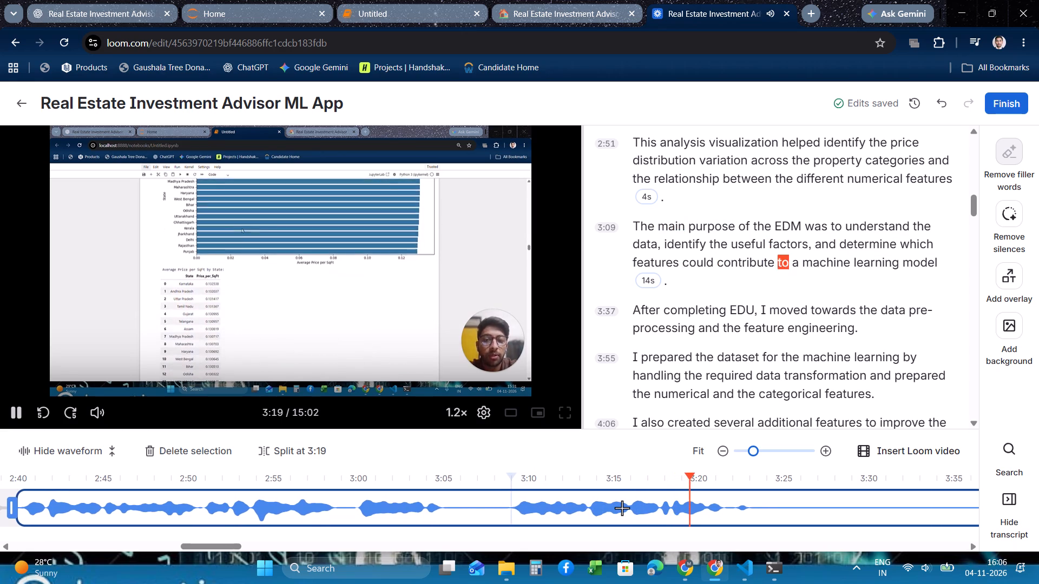
scroll(622, 508, "left", 2)
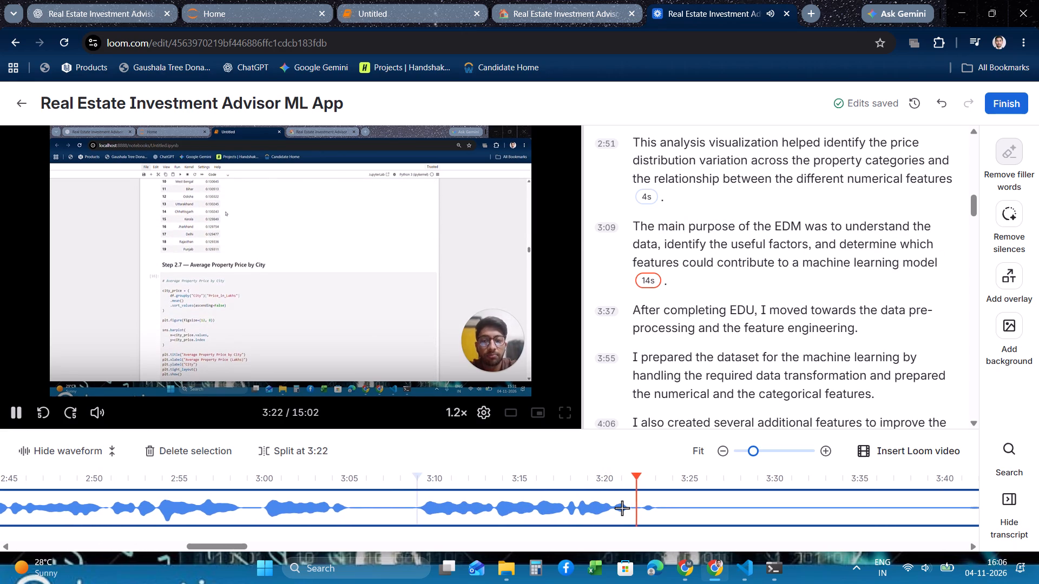
Examine the waveform and video through the long pause between the 3:09 and 3:37 paragraphs.
scroll(622, 508, "left", 2)
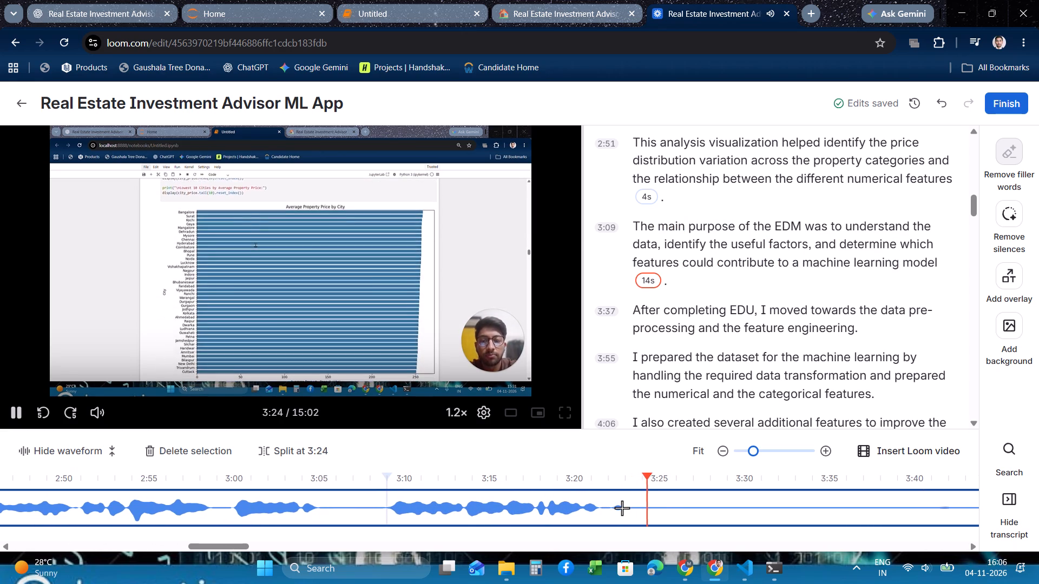
scroll(622, 508, "left", 3)
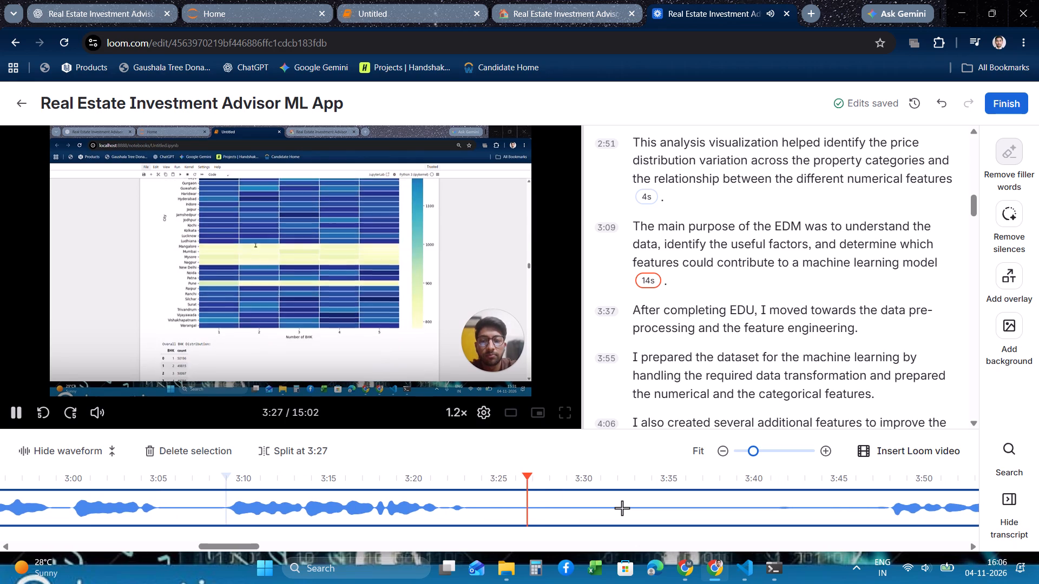
scroll(622, 508, "left", 2)
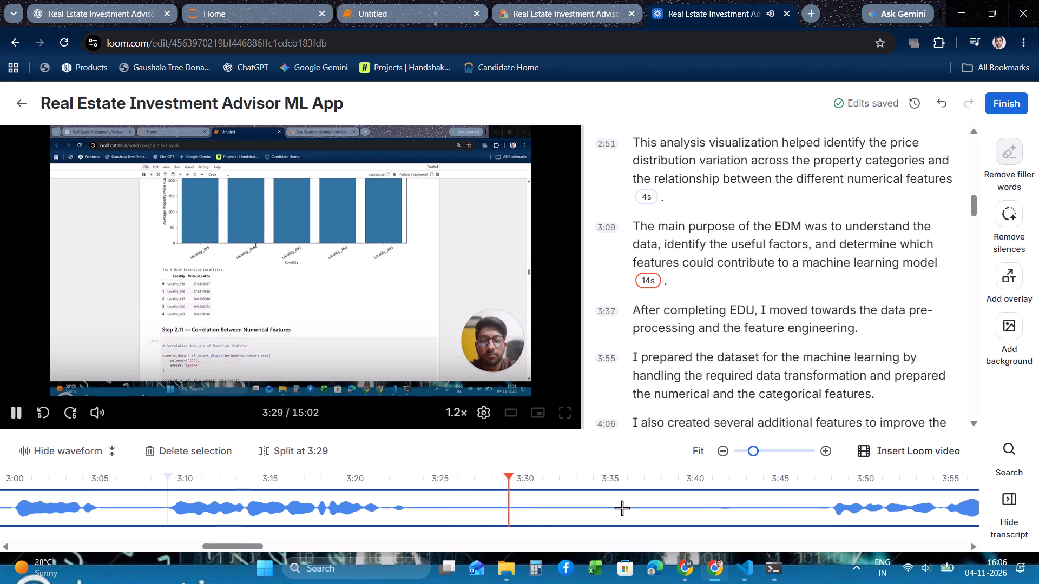
scroll(622, 508, "left", 3)
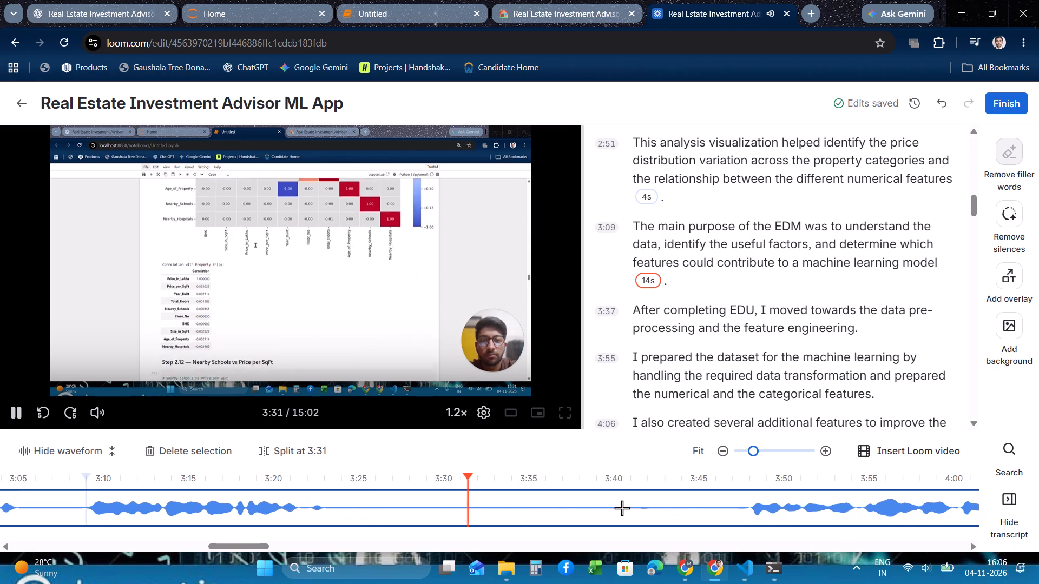
scroll(622, 508, "left", 2)
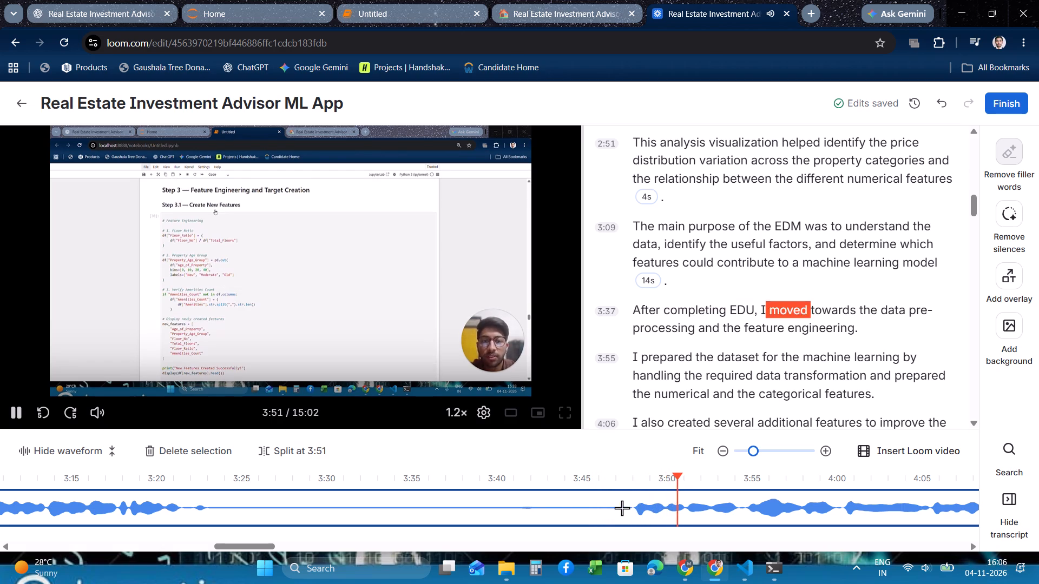
Follow the playback against the transcript through the 3:37 paragraph and the 3:55 paragraph on preparing the dataset.
scroll(622, 508, "left", 3)
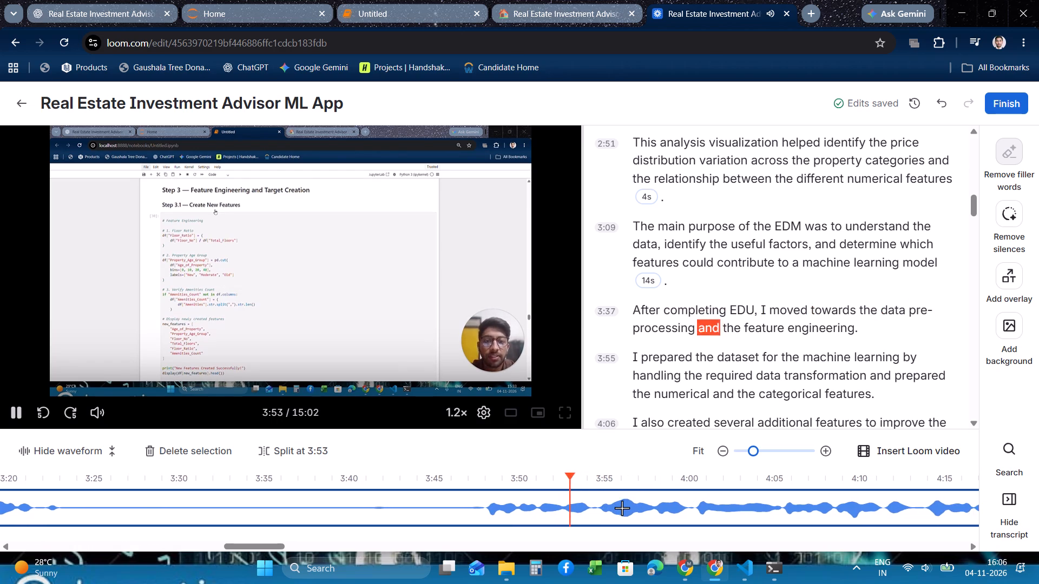
scroll(622, 508, "left", 2)
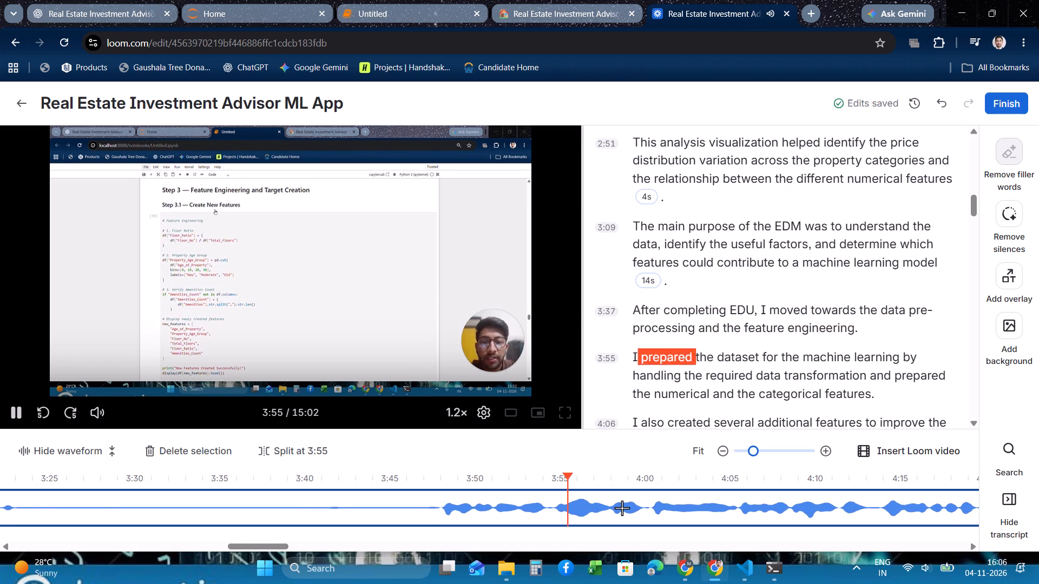
scroll(622, 508, "left", 1)
scroll(683, 382, "down", 1)
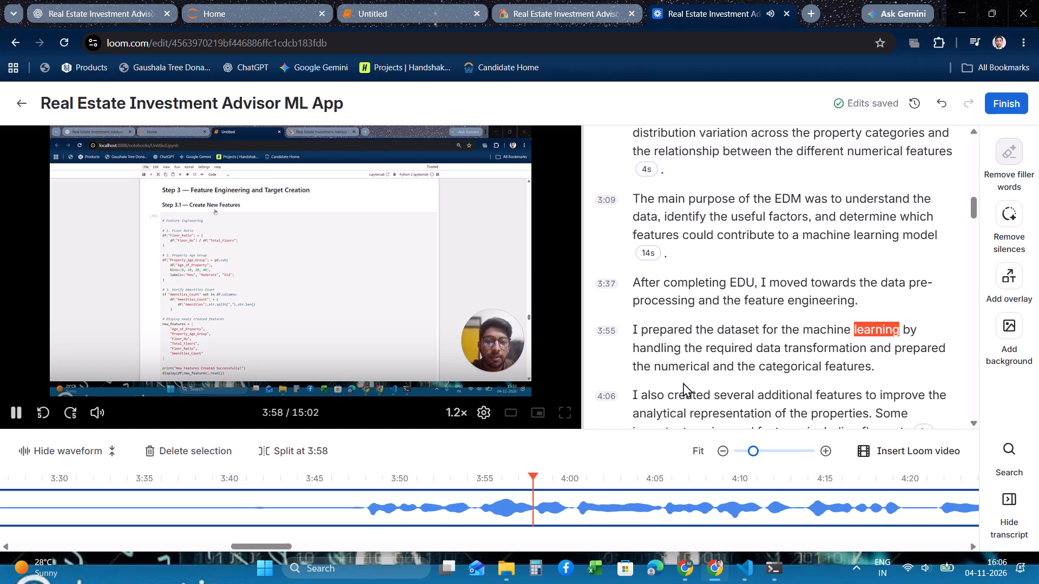
scroll(683, 382, "down", 2)
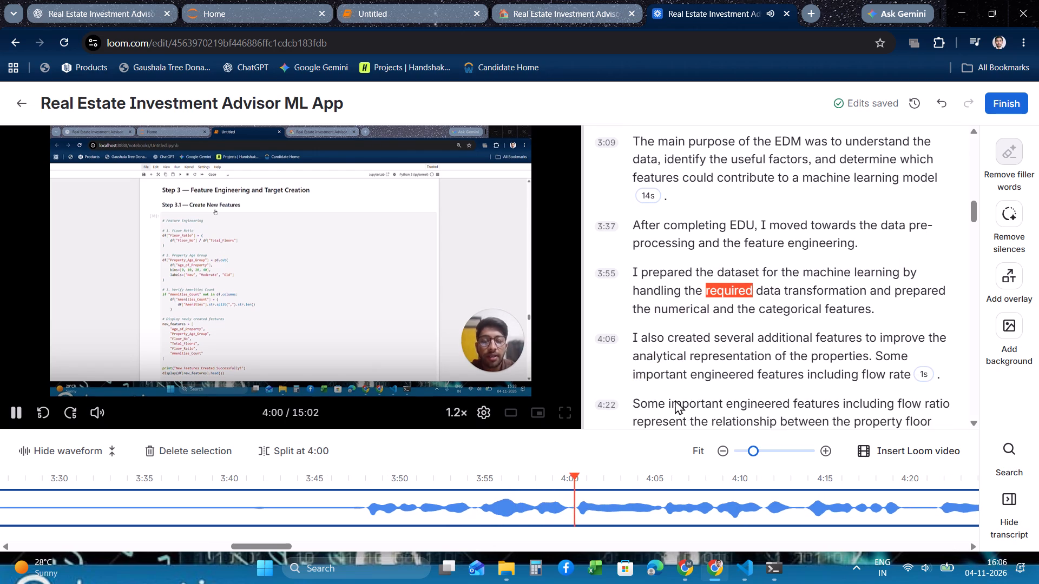
scroll(646, 506, "left", 1)
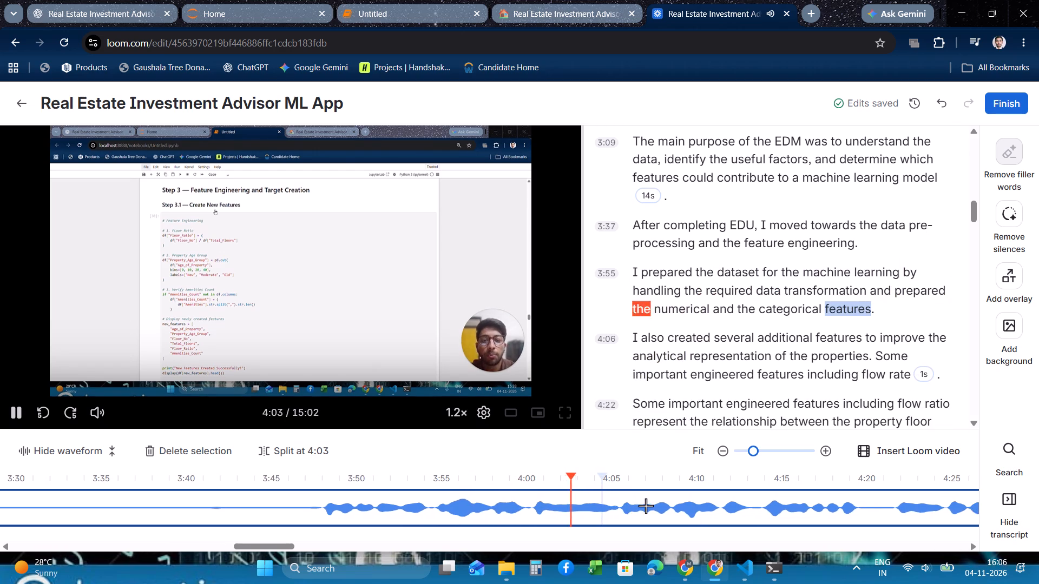
scroll(646, 506, "left", 2)
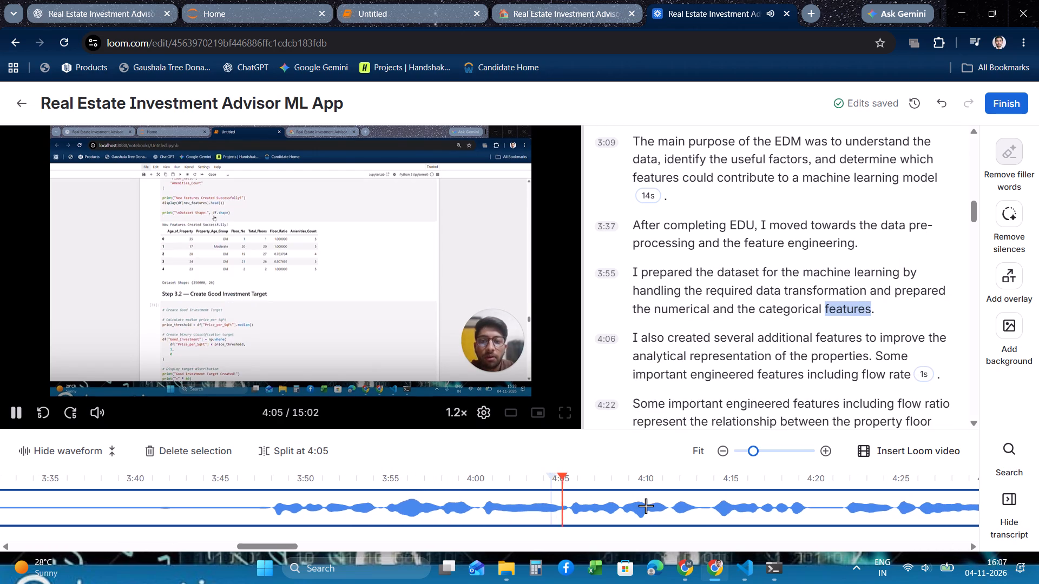
Check the narration of the 4:06 paragraph on additional features against the repeated wording at the start of the 4:22 paragraph.
scroll(646, 506, "left", 3)
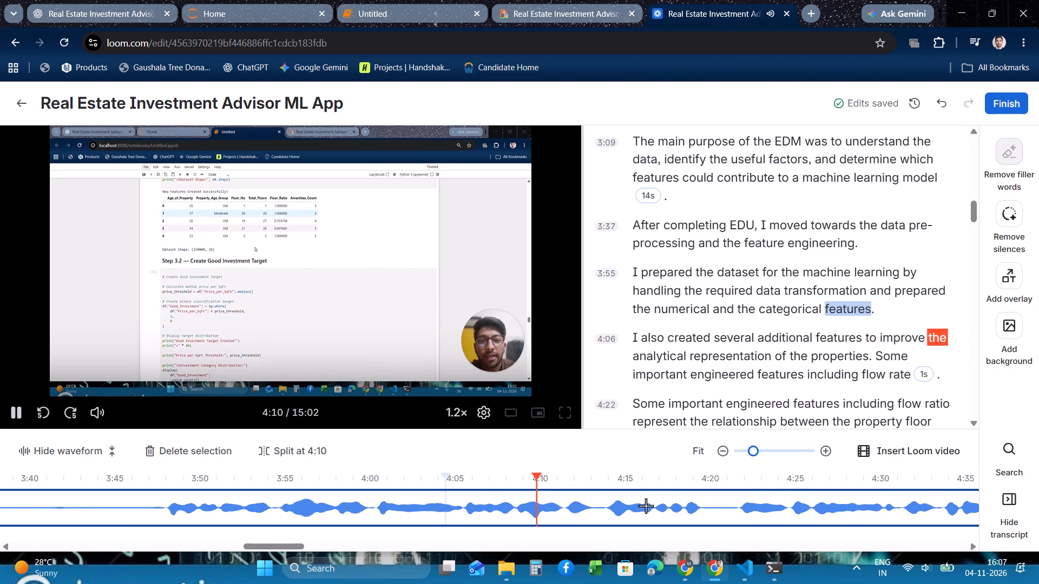
scroll(646, 506, "left", 1)
scroll(714, 508, "left", 2)
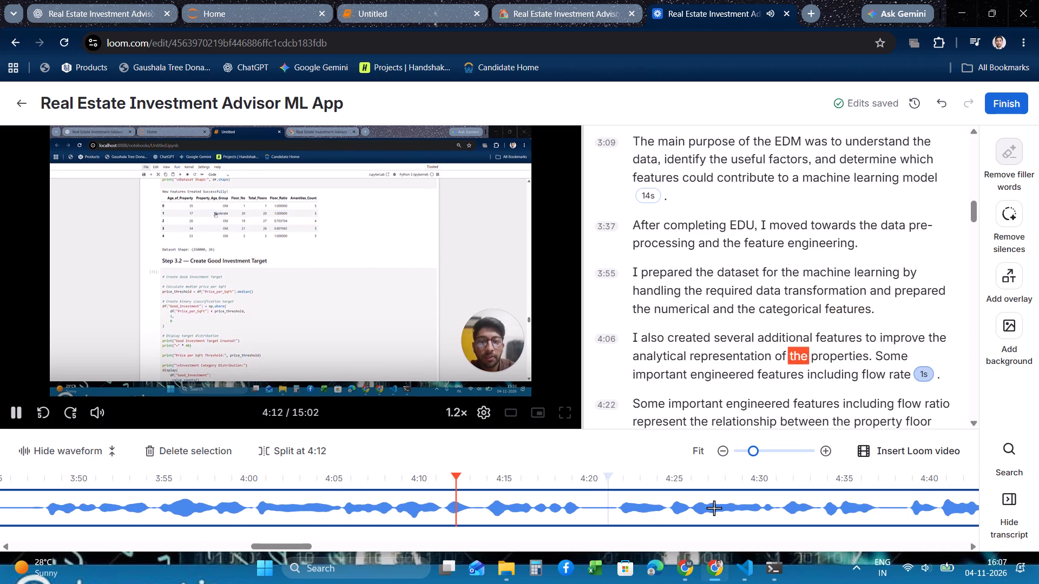
scroll(714, 508, "left", 1)
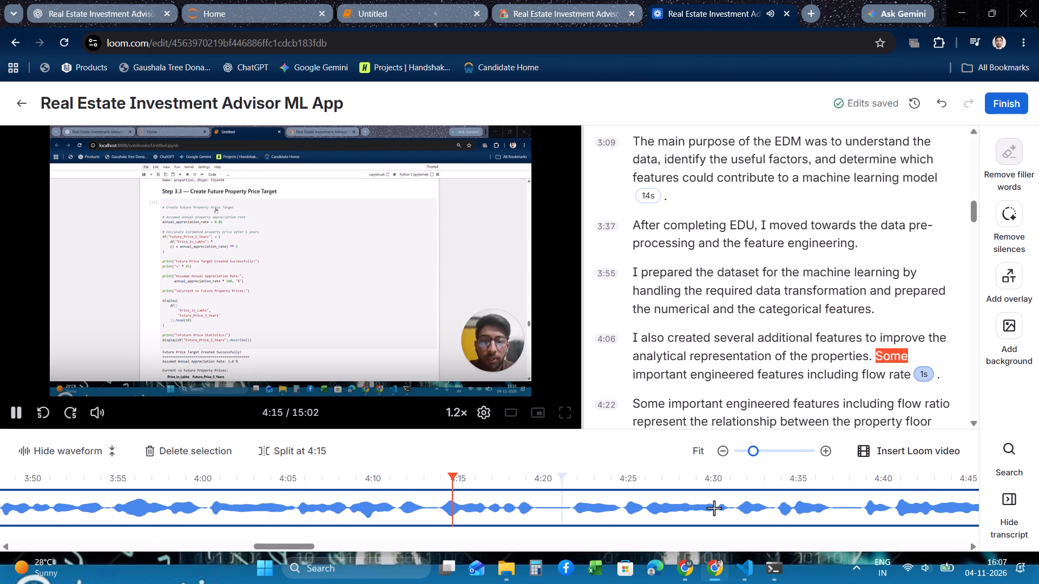
scroll(714, 508, "left", 1)
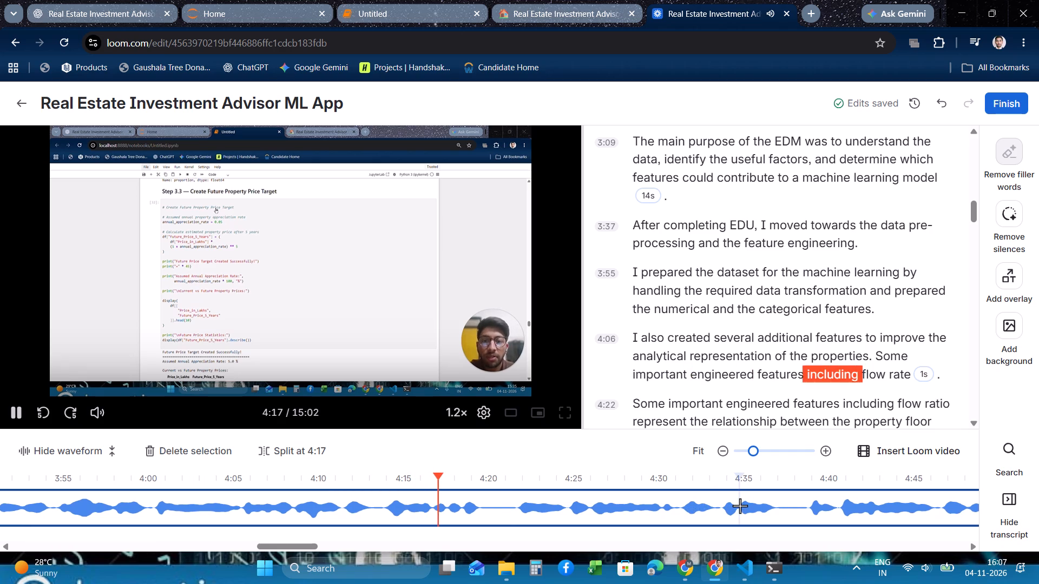
scroll(740, 506, "left", 1)
scroll(773, 394, "down", 1)
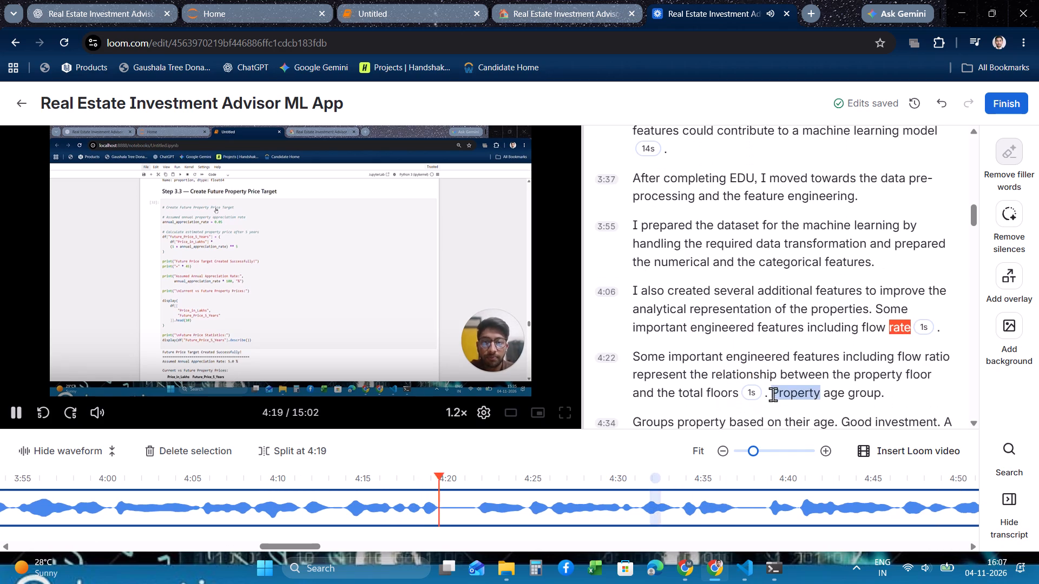
scroll(773, 394, "down", 2)
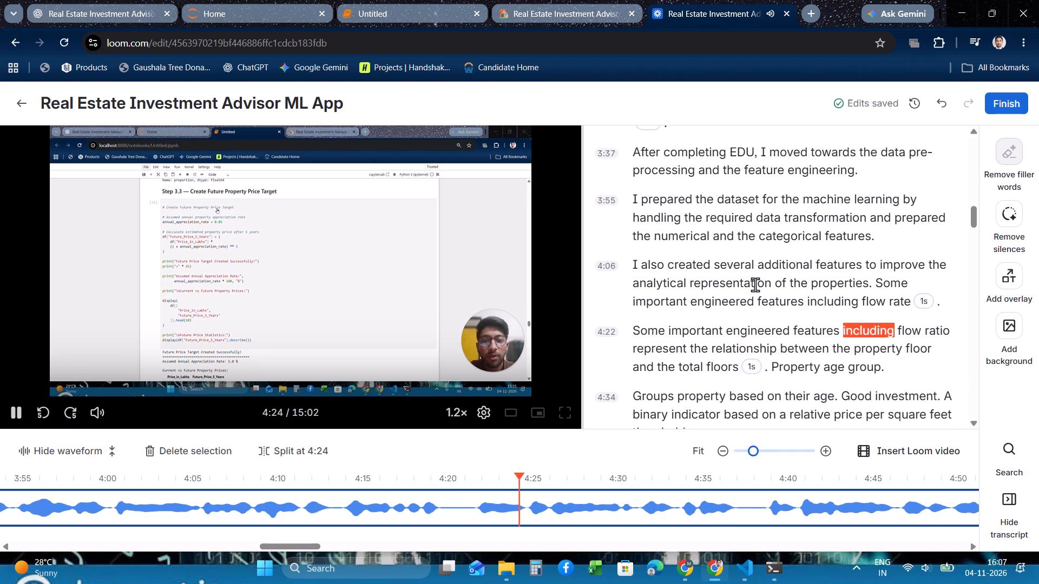
Delete the duplicate phrase "Some important engineered features including flow rate" from the end of the 4:06 paragraph, cutting about 4:14 to 4:20.
left_click_drag(875, 281, 902, 302)
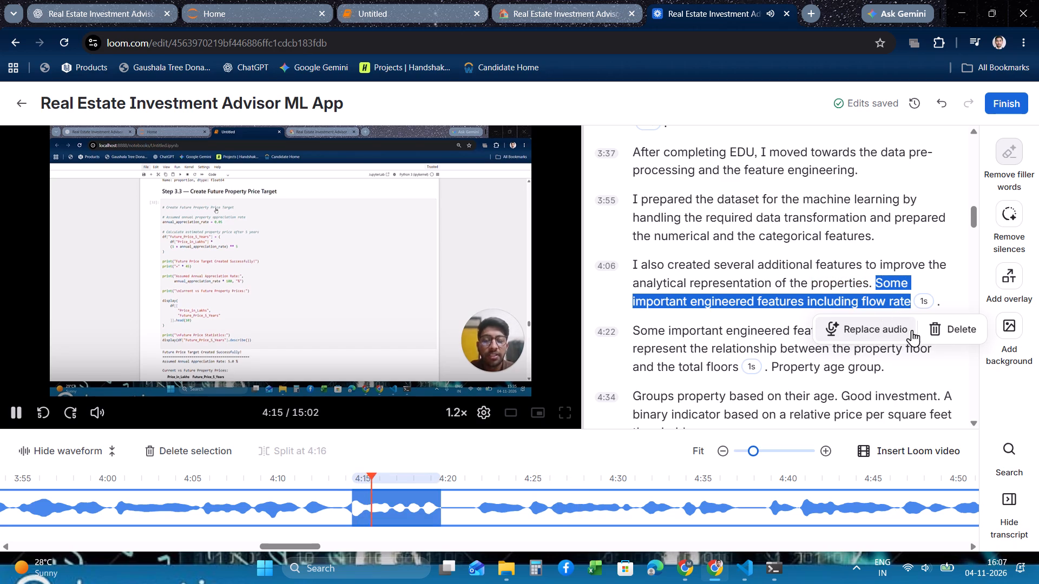
left_click(949, 330)
Replay from the word "representation" in the 4:06 paragraph across the new cut and check the narration through the 4:22 paragraph.
left_click(712, 280)
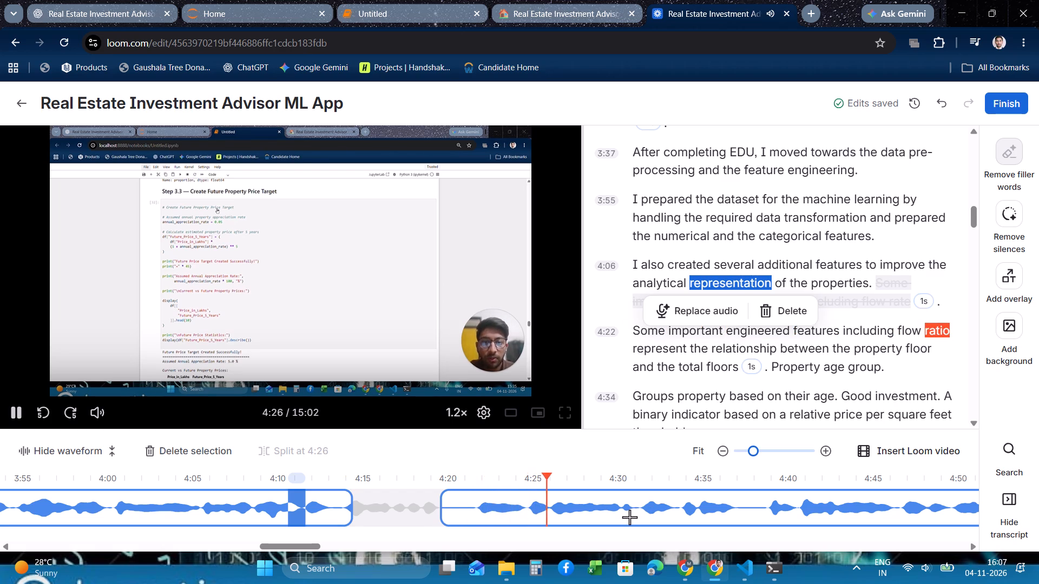
scroll(629, 517, "left", 2)
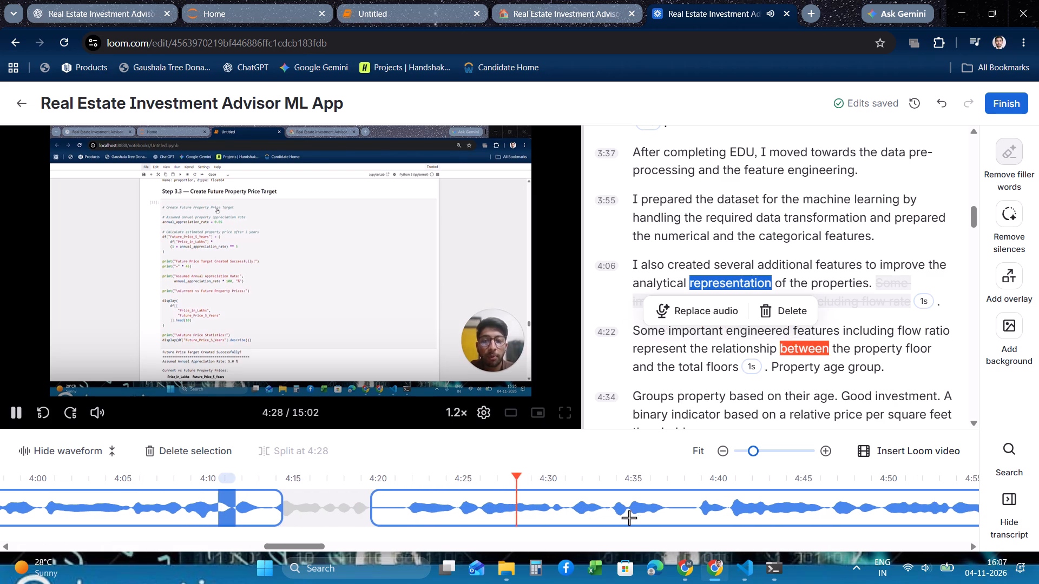
scroll(629, 517, "left", 3)
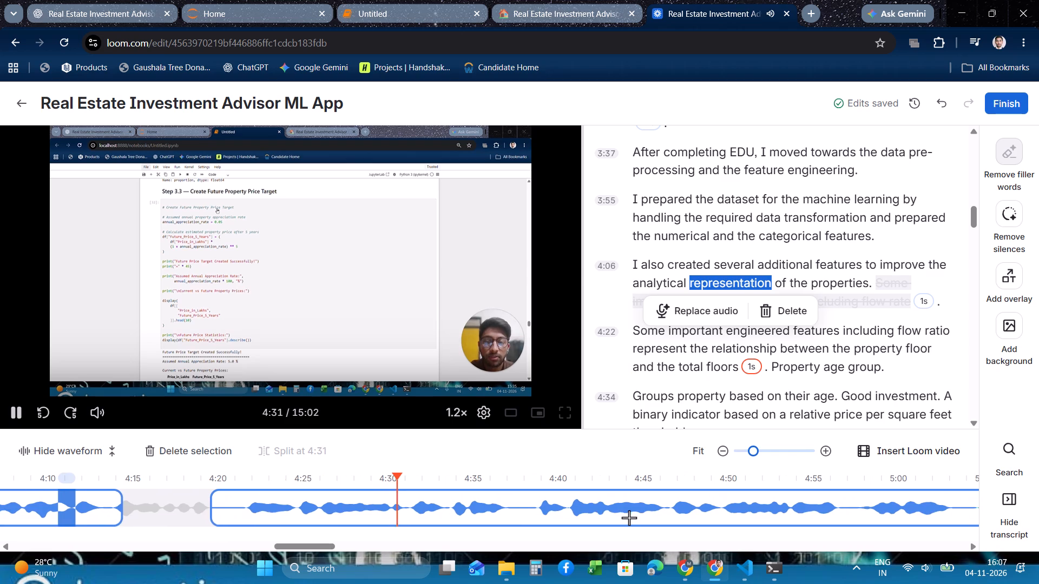
scroll(629, 517, "left", 2)
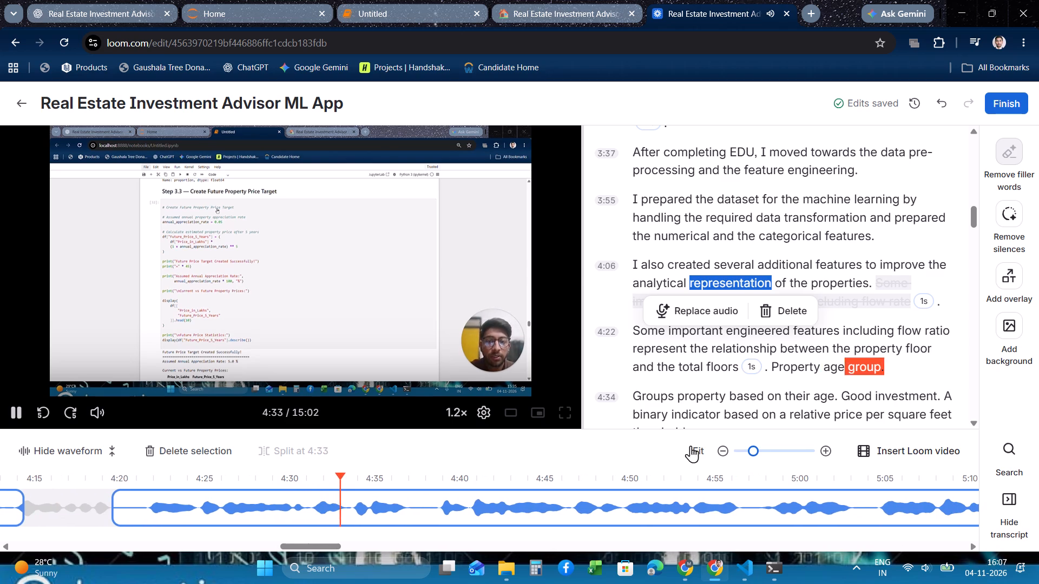
Follow the playback against the transcript through the 4:34 paragraph and into the 4:47 paragraph on future price.
scroll(711, 400, "down", 3)
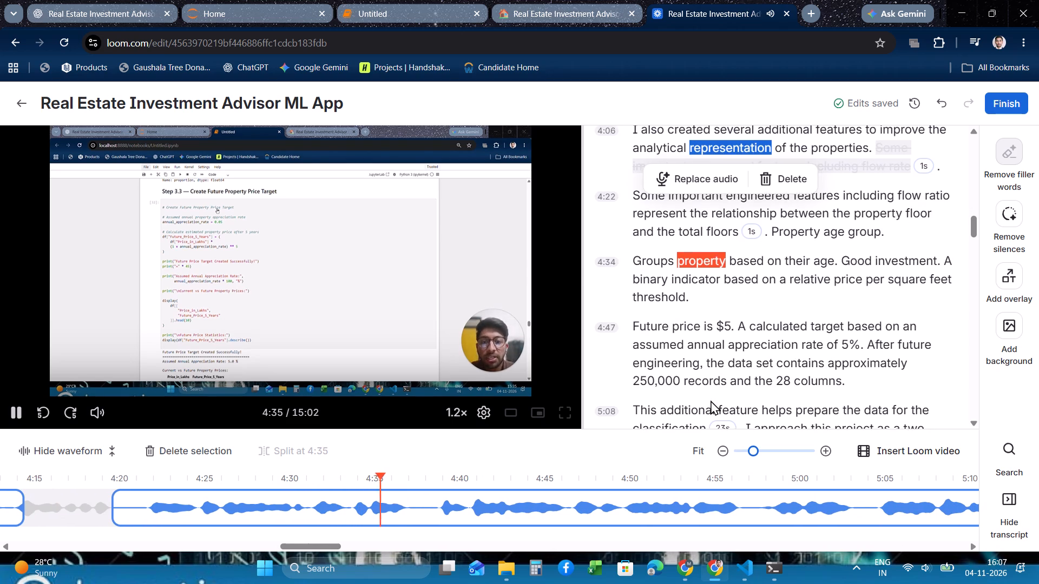
scroll(711, 400, "down", 1)
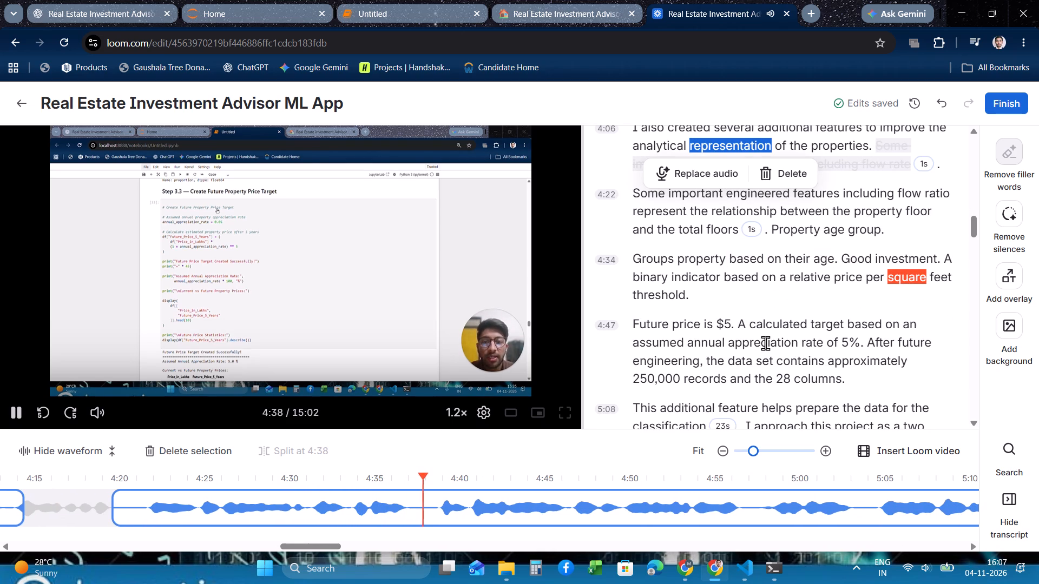
scroll(765, 343, "down", 1)
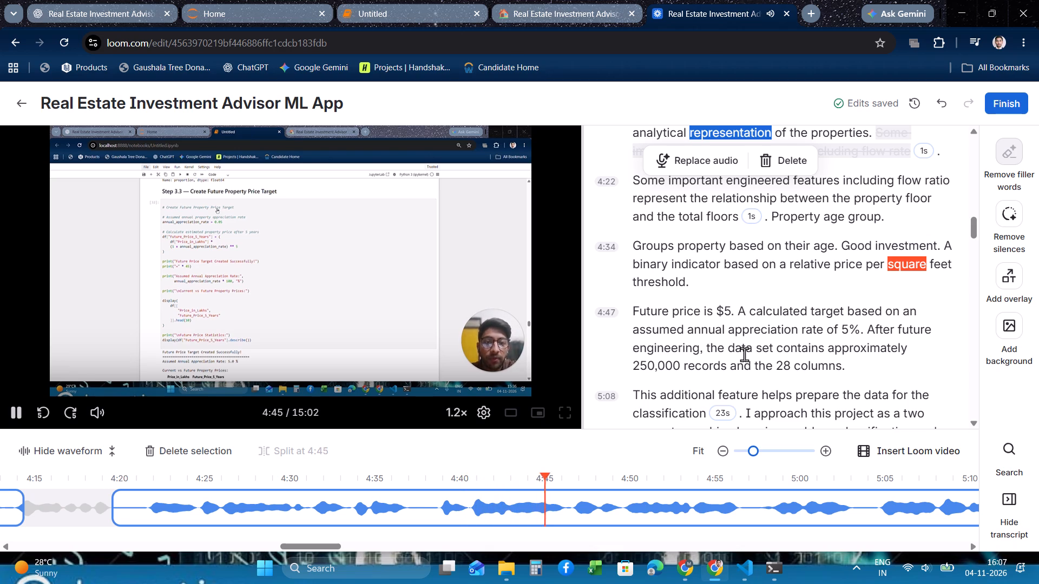
scroll(744, 355, "left", 1)
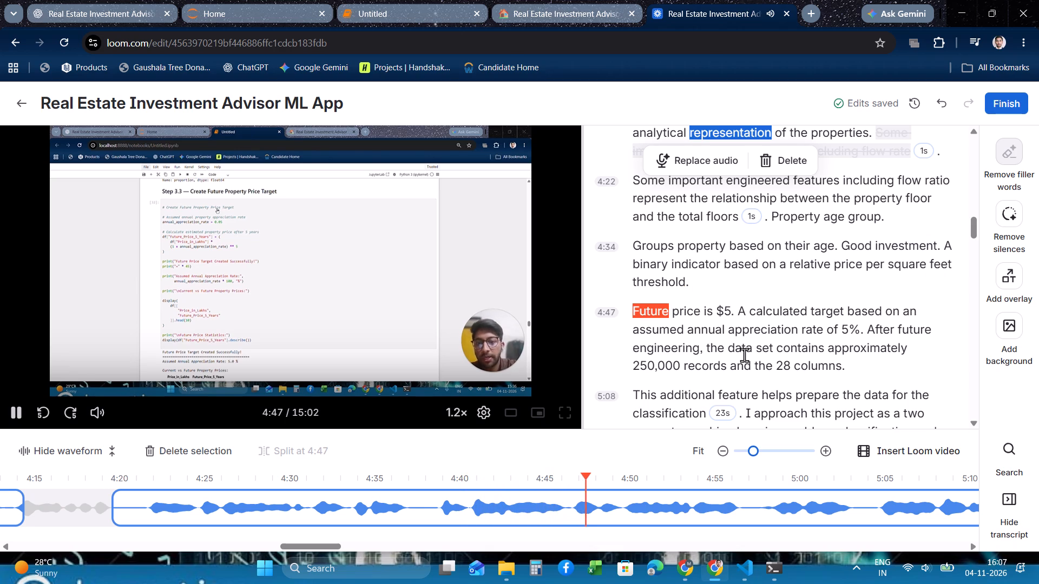
scroll(744, 355, "left", 1)
scroll(744, 355, "down", 1)
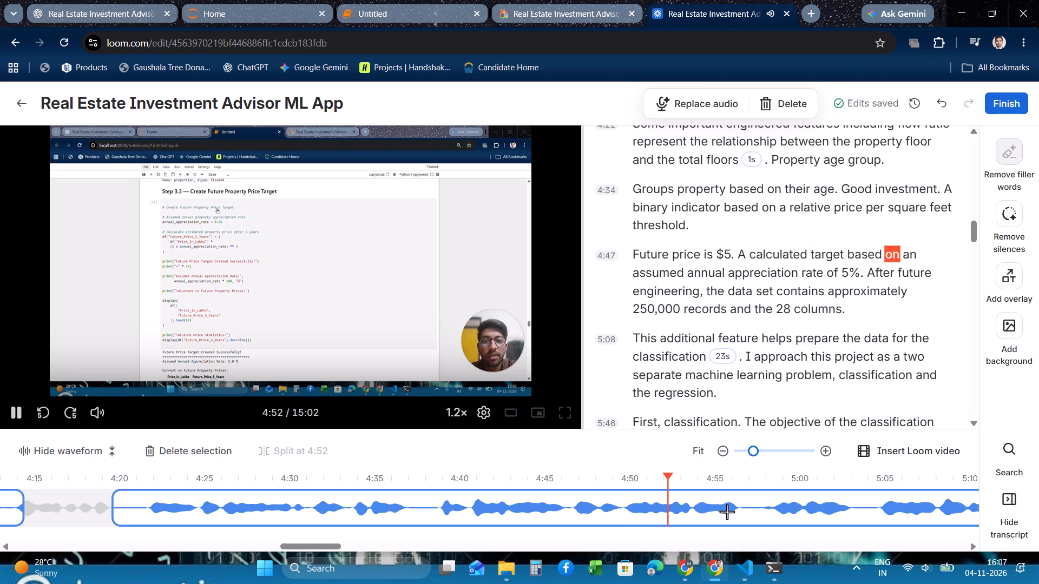
scroll(727, 512, "left", 1)
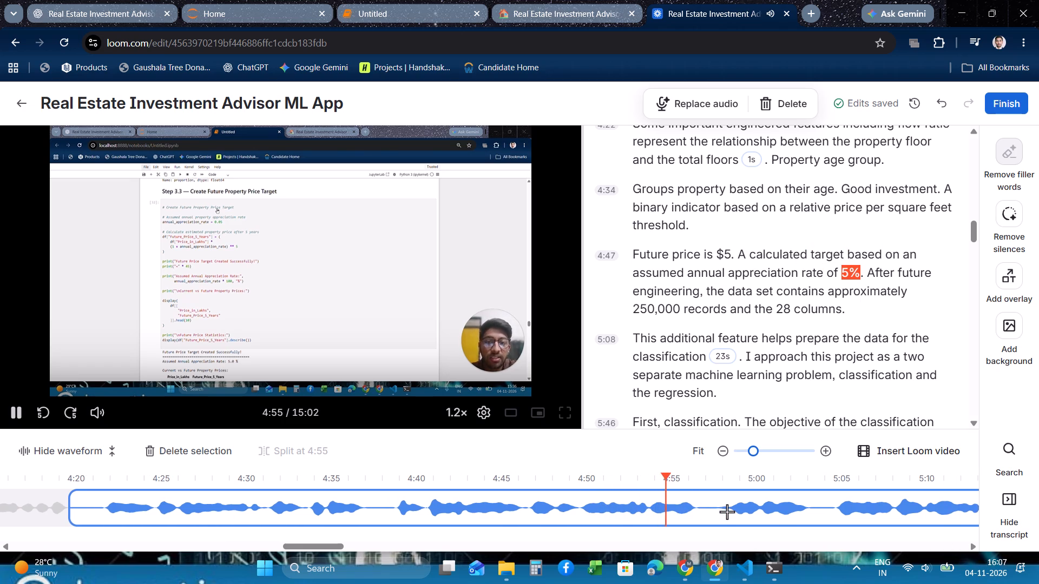
scroll(727, 512, "left", 1)
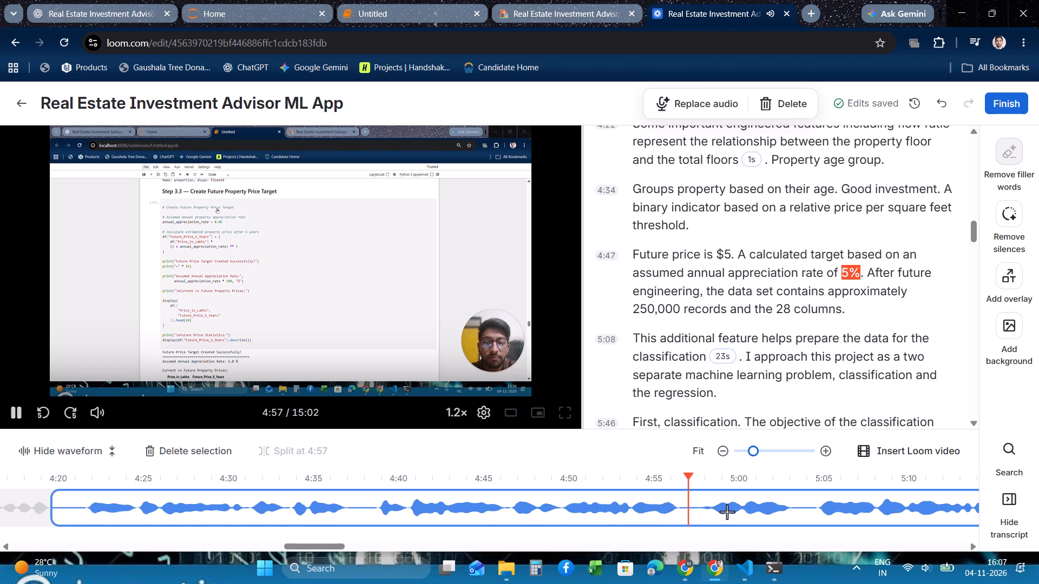
Follow the playback through the rest of the 4:47 paragraph and the 5:08 sentence on additional features, checking it against the transcript.
scroll(727, 512, "left", 2)
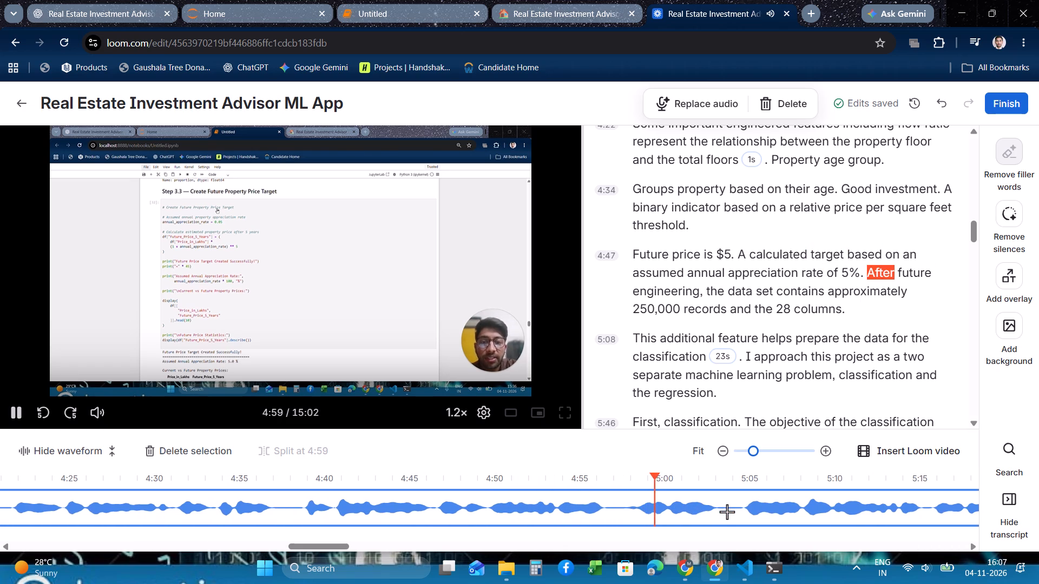
scroll(727, 512, "left", 3)
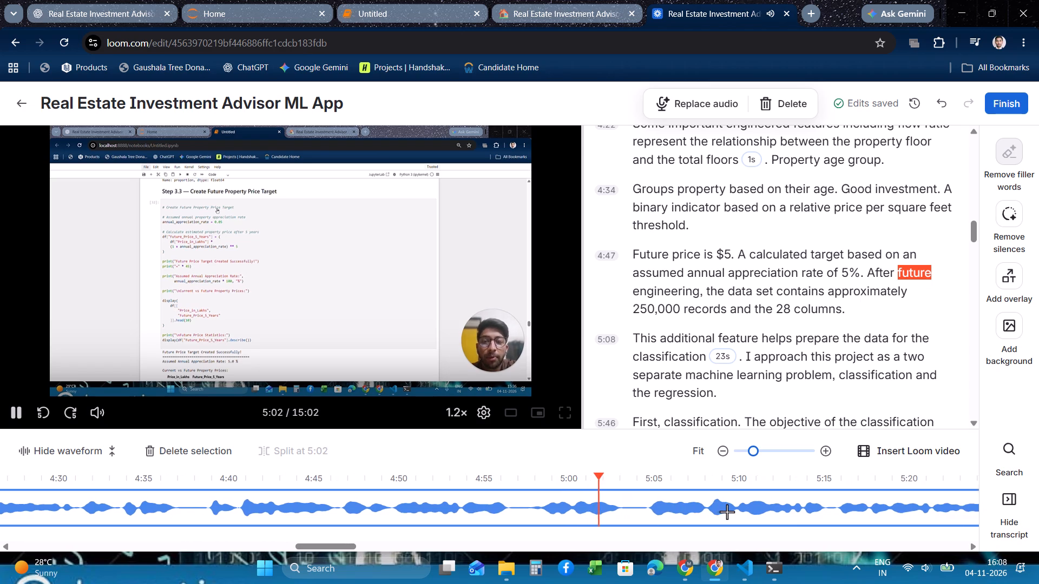
scroll(727, 512, "left", 3)
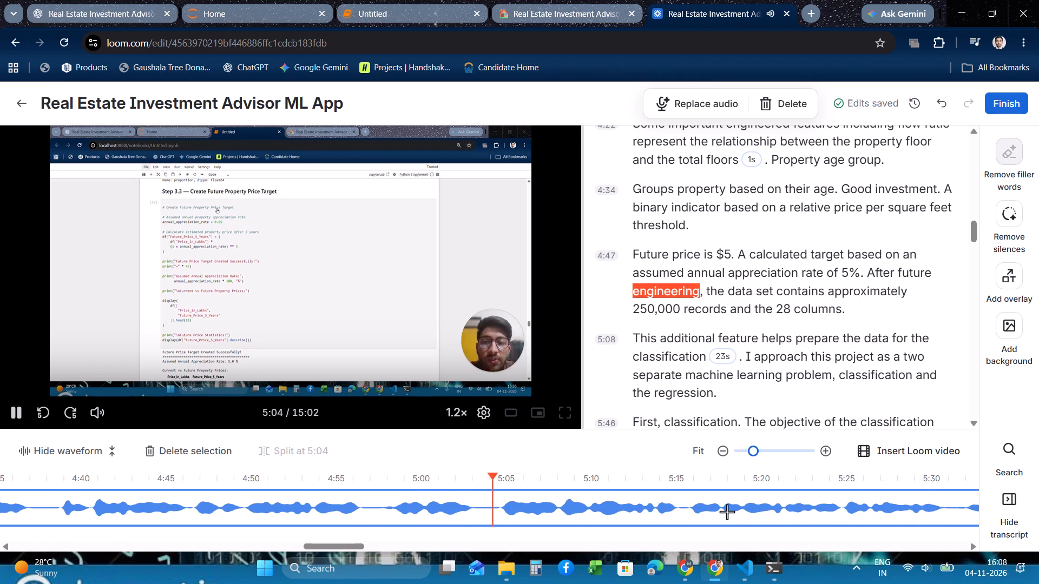
scroll(727, 512, "left", 1)
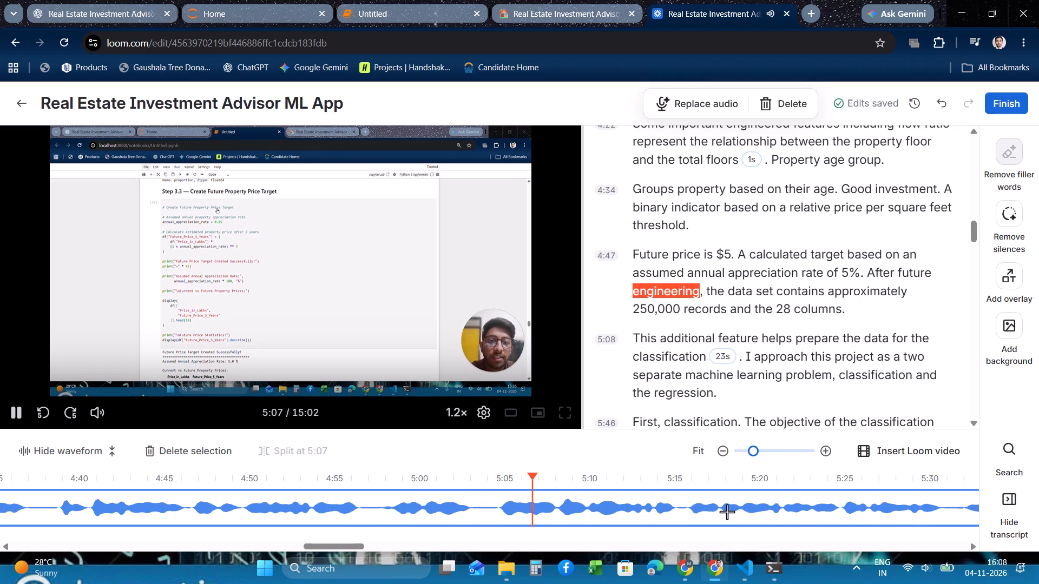
scroll(764, 395, "down", 1)
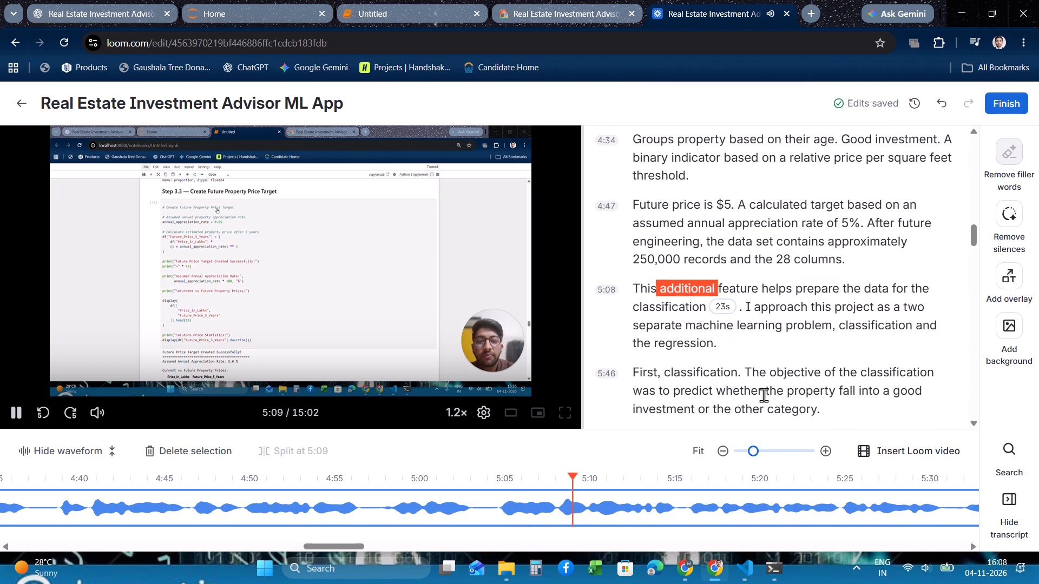
scroll(764, 395, "down", 1)
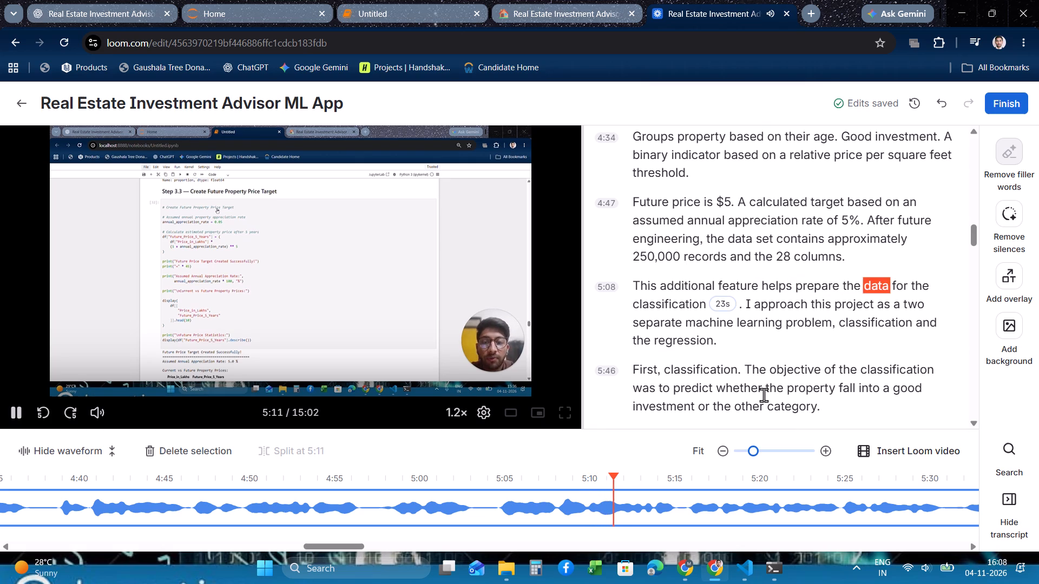
scroll(764, 395, "down", 2)
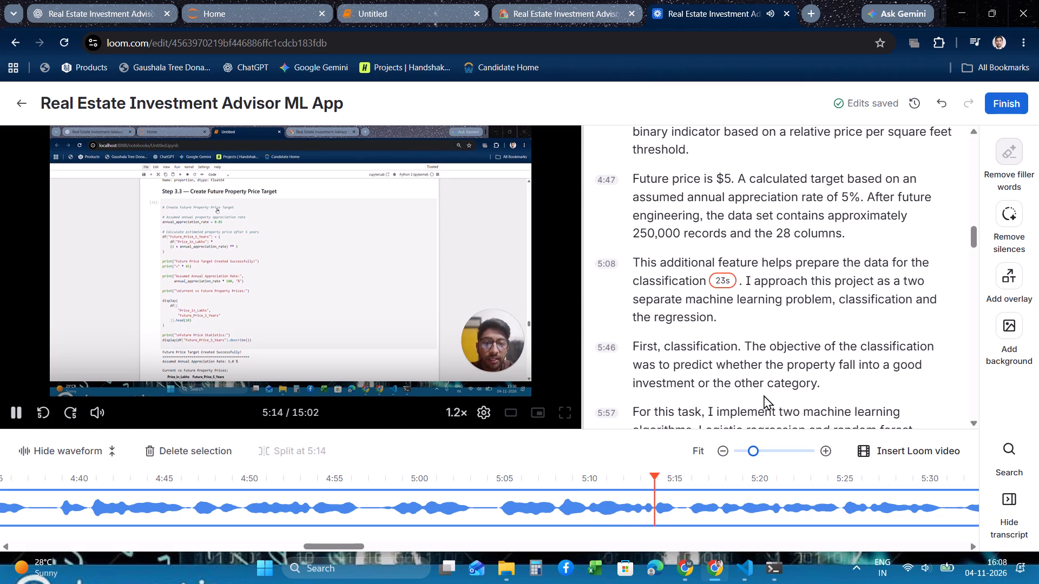
scroll(764, 395, "down", 1)
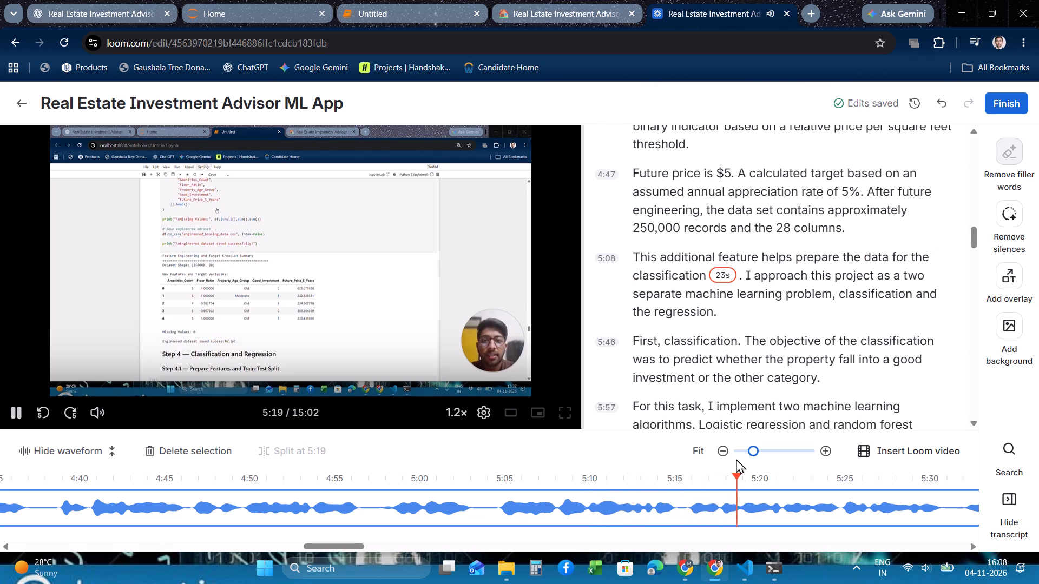
Delete the narration from "future engineering" in the 4:47 paragraph through "classification" in the 5:08 paragraph, cutting about 4:59 to 5:15.
left_click(685, 511)
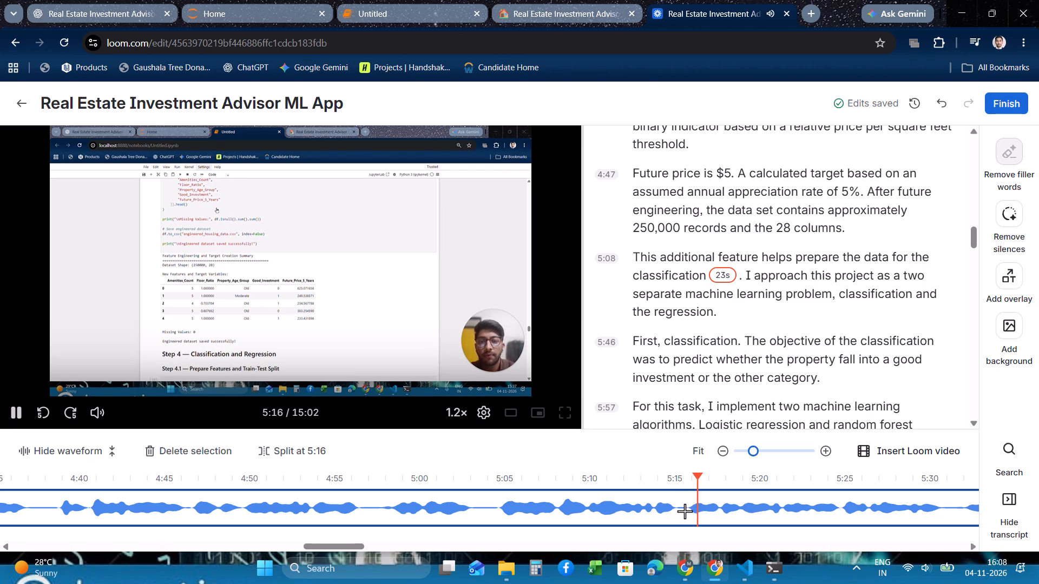
left_click_drag(684, 509, 504, 512)
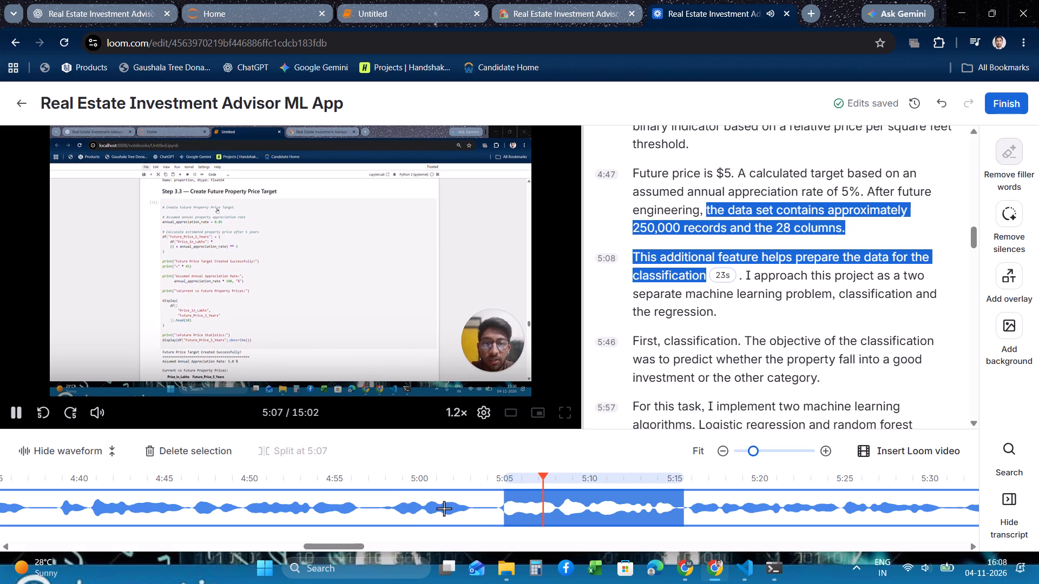
left_click(470, 508)
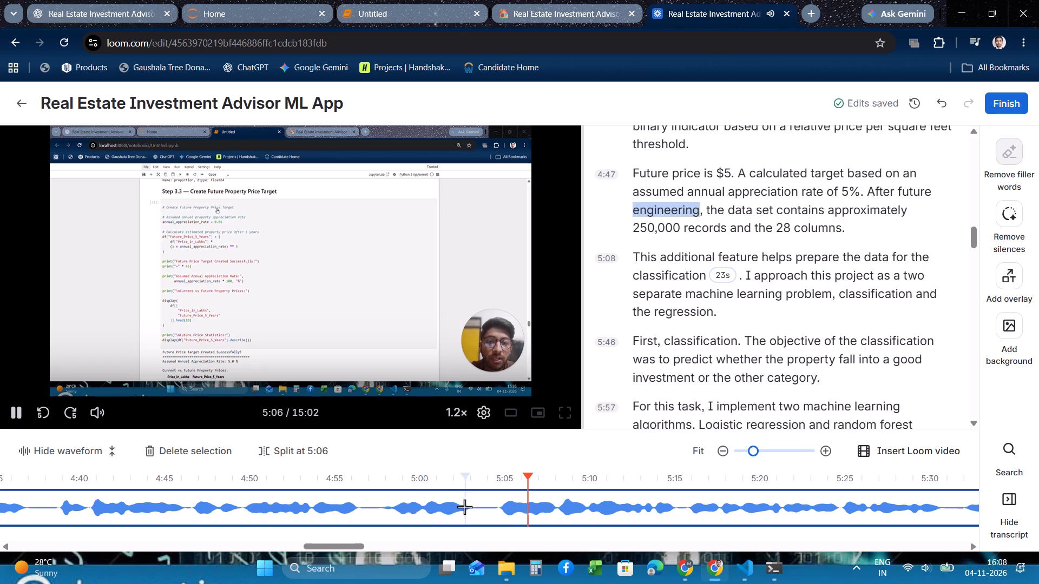
left_click(428, 512)
left_click(381, 509)
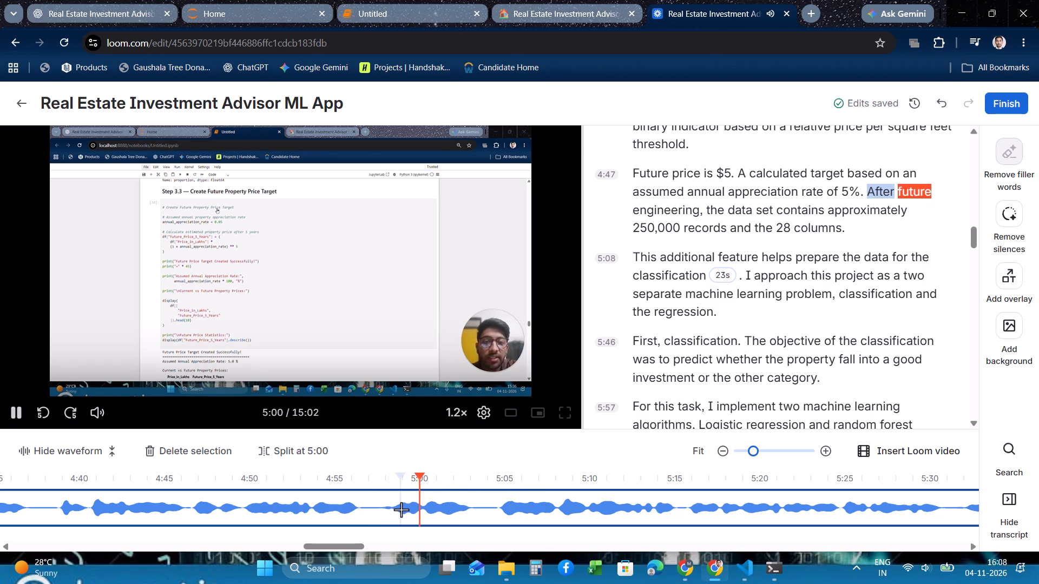
left_click_drag(401, 509, 681, 504)
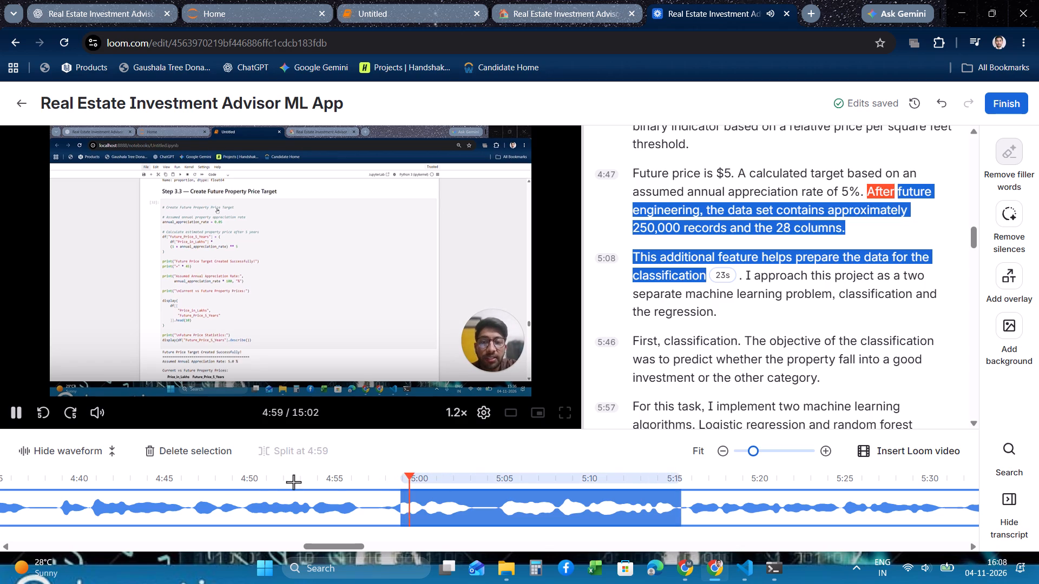
left_click(193, 444)
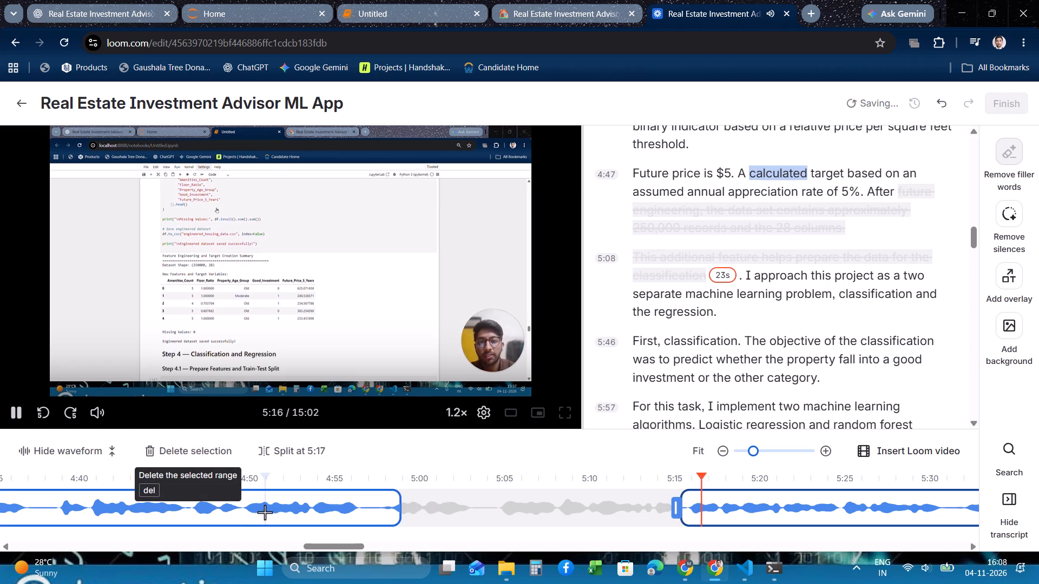
Replay from the word "calculated" in the 4:47 paragraph across the new cut and check the 23-second untranscribed stretch after it.
left_click(264, 513)
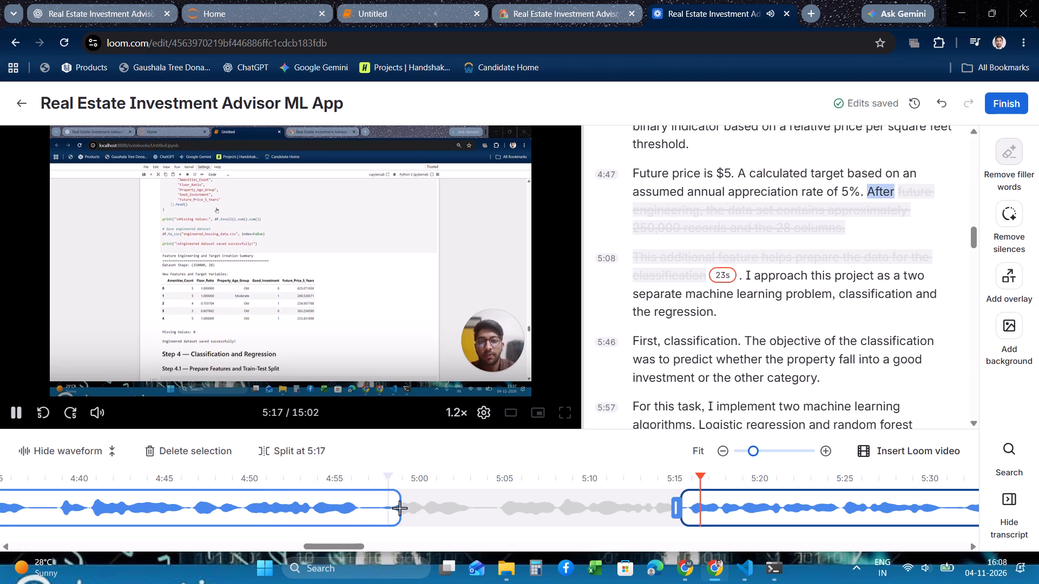
scroll(625, 510, "left", 3)
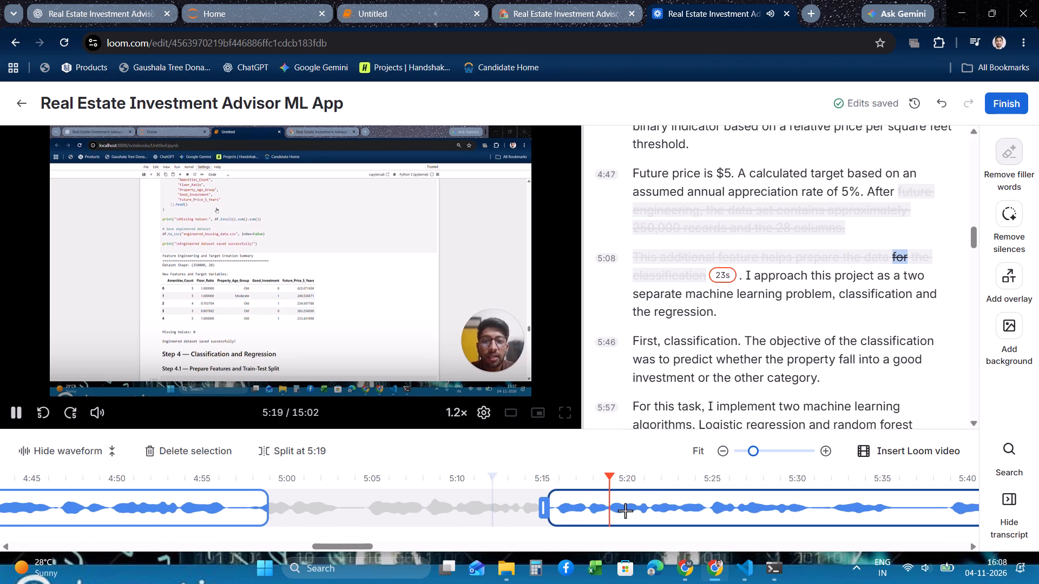
scroll(625, 510, "left", 3)
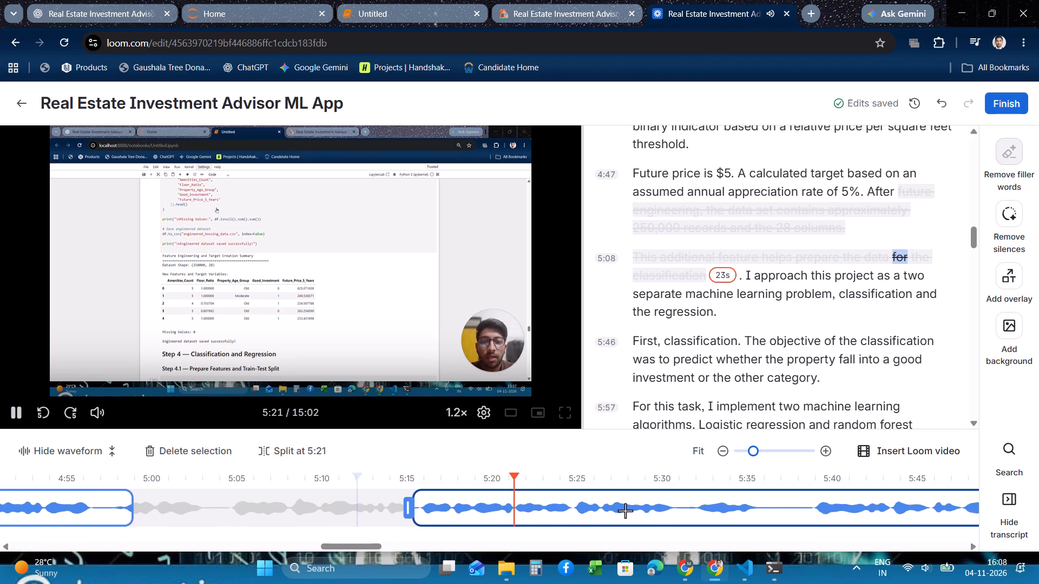
scroll(625, 510, "left", 3)
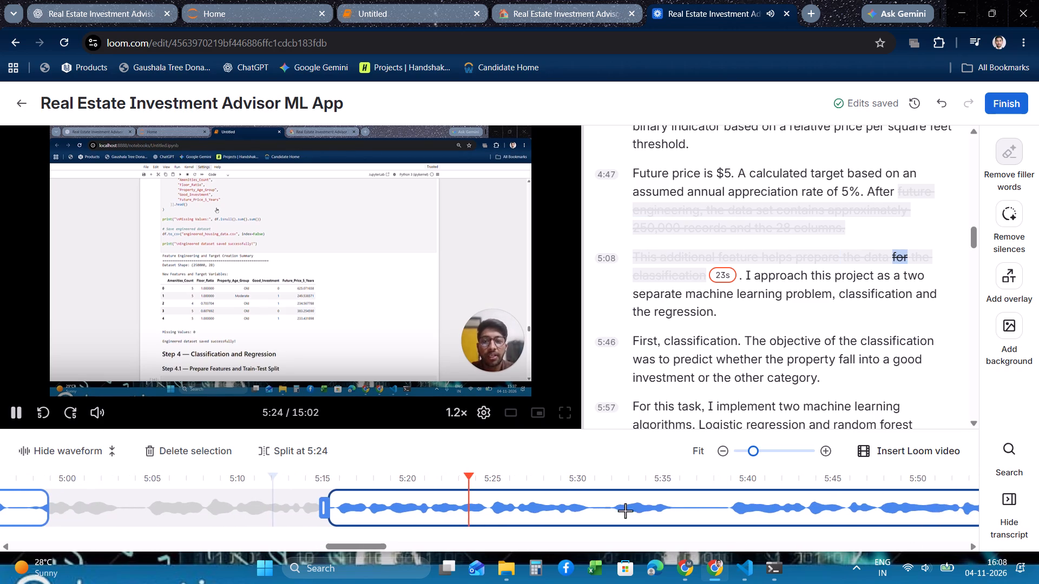
scroll(625, 510, "left", 2)
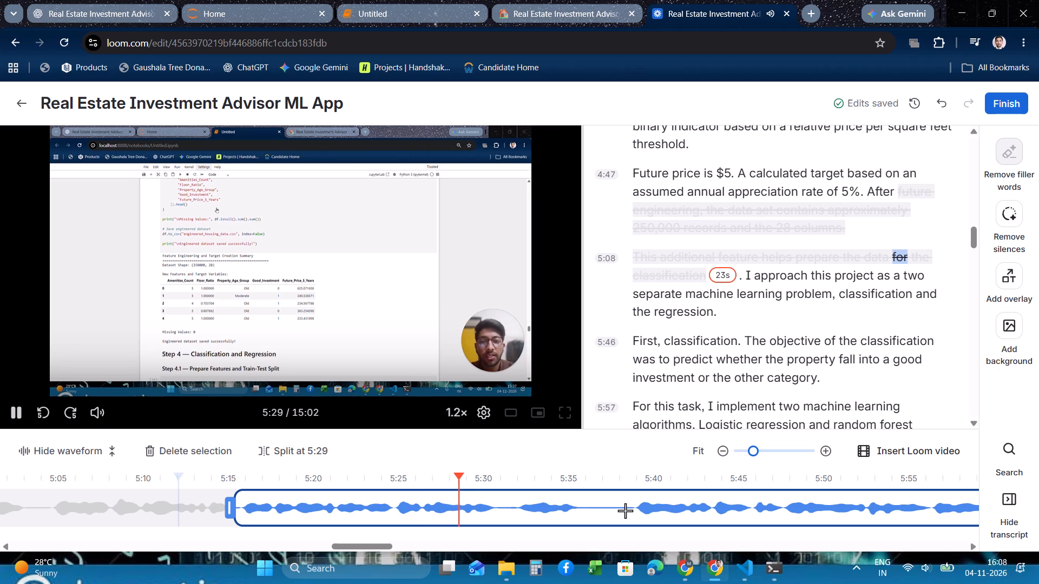
scroll(625, 510, "left", 2)
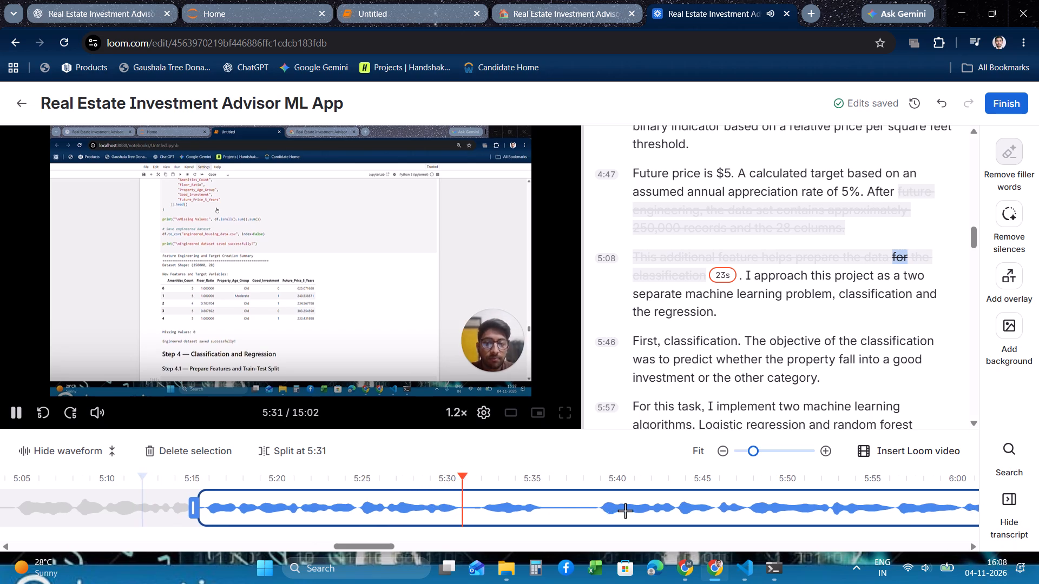
scroll(625, 510, "left", 2)
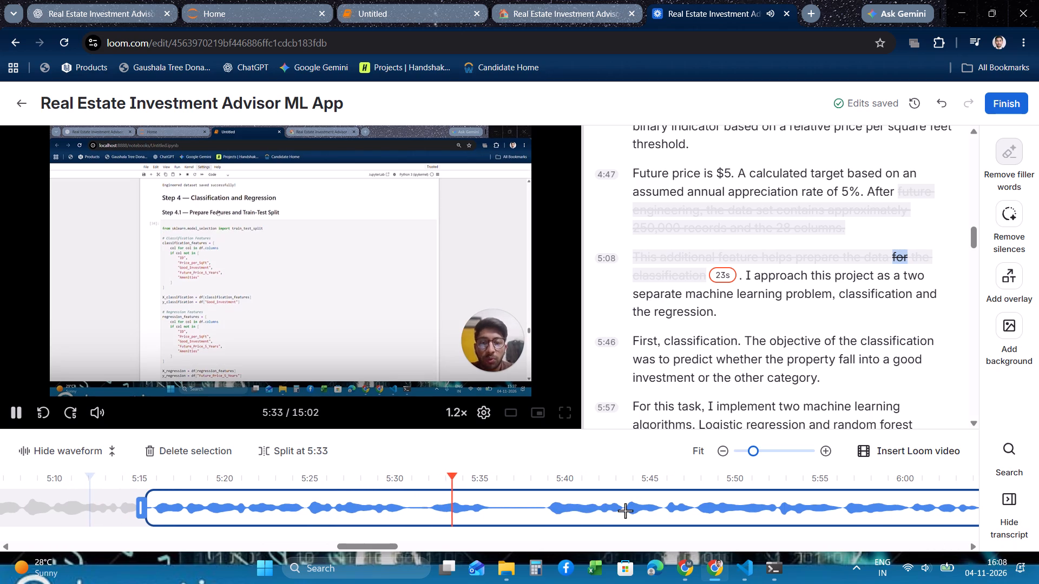
scroll(625, 510, "left", 2)
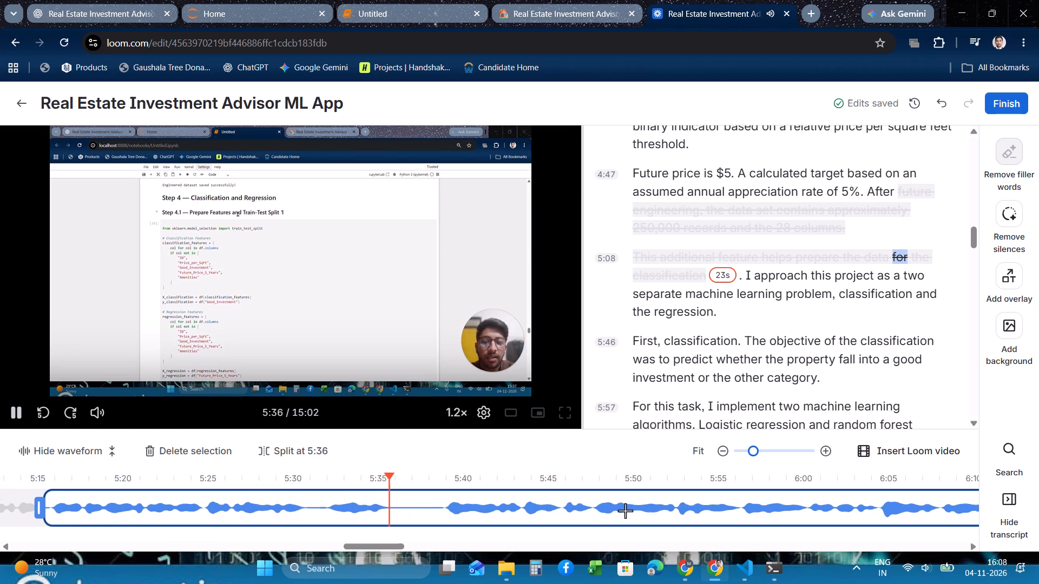
scroll(625, 510, "left", 1)
Follow the playback against the transcript from "I approach this project" through the 5:46 classification paragraph into the 5:57 paragraph.
scroll(677, 395, "down", 1)
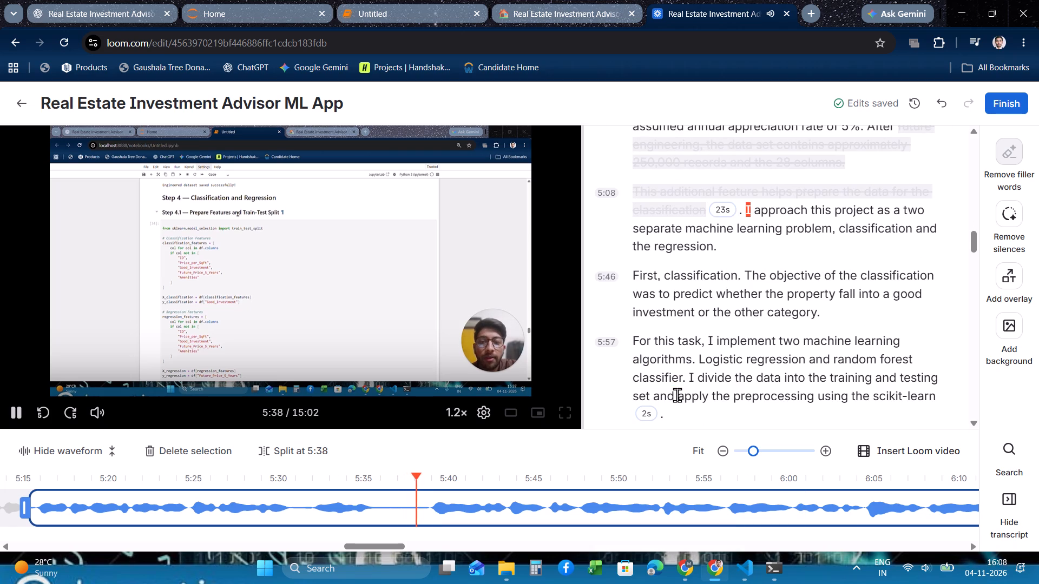
scroll(677, 395, "down", 2)
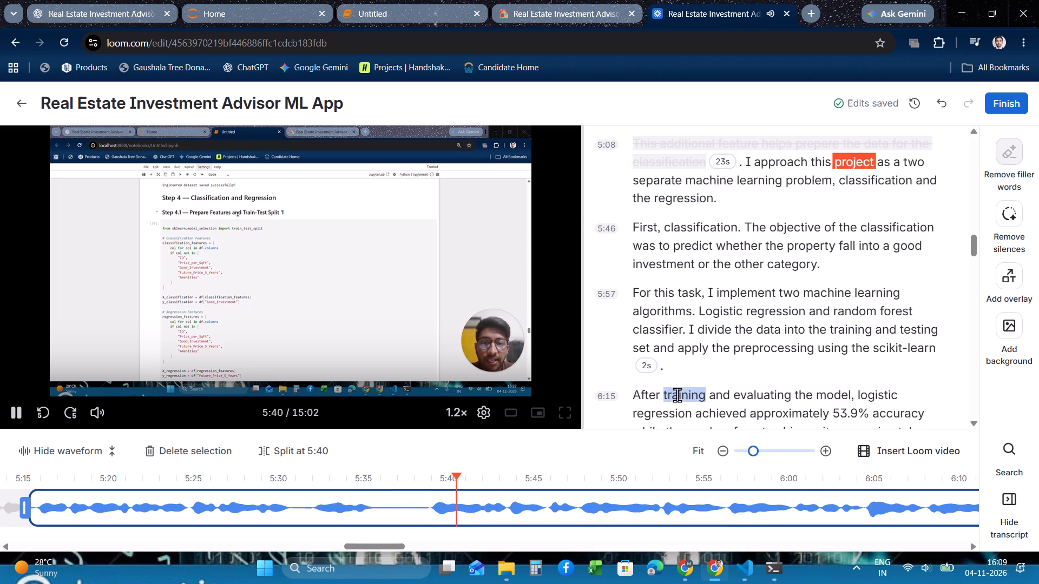
scroll(677, 395, "down", 2)
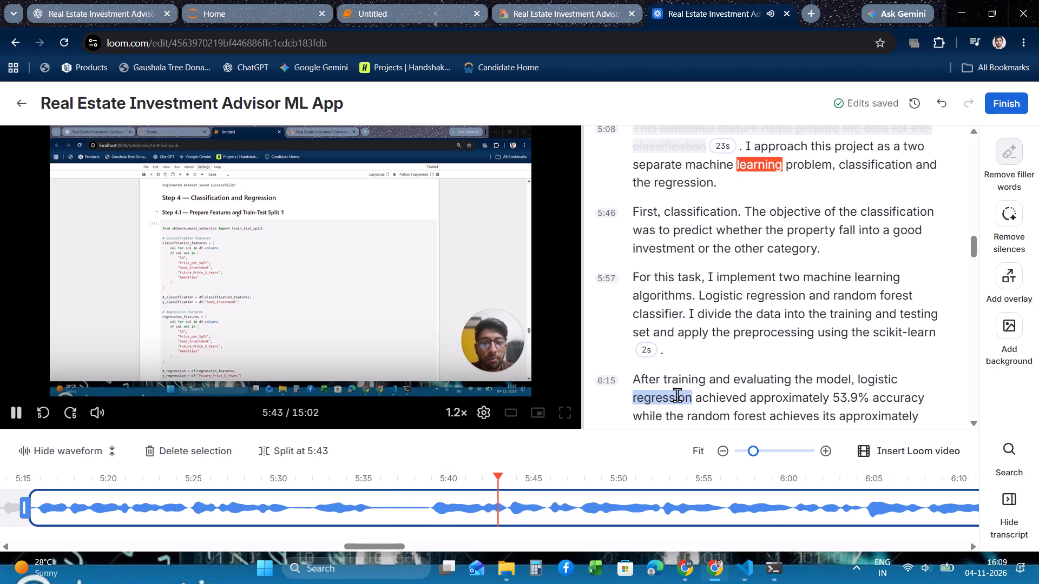
scroll(677, 395, "down", 1)
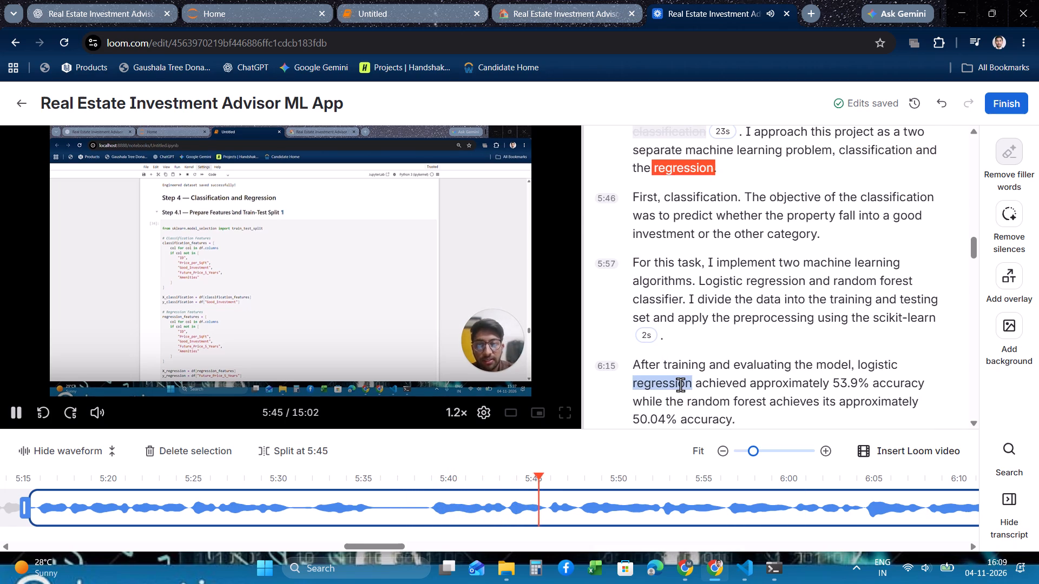
scroll(680, 384, "down", 2)
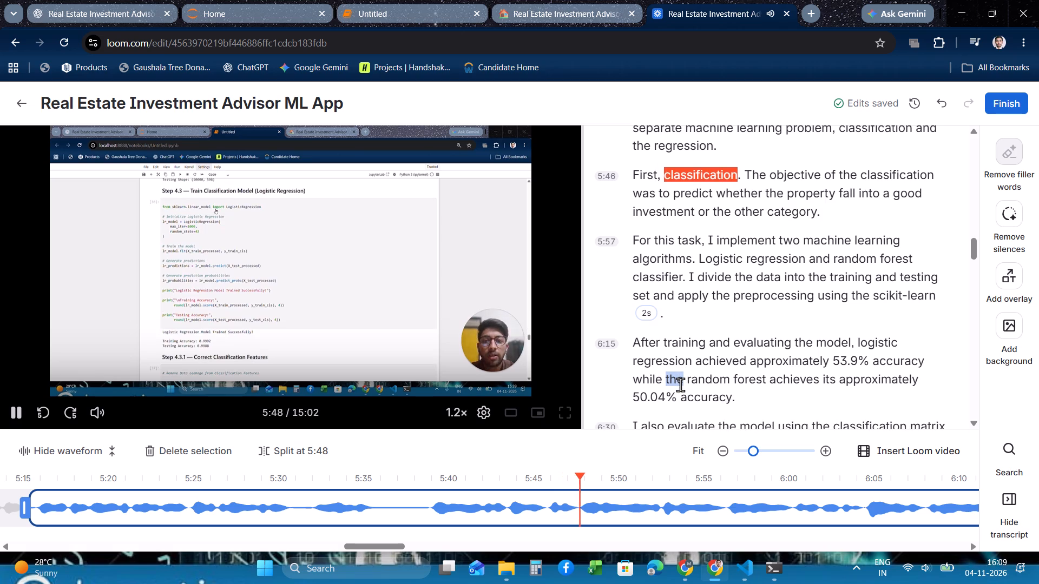
scroll(680, 384, "down", 1)
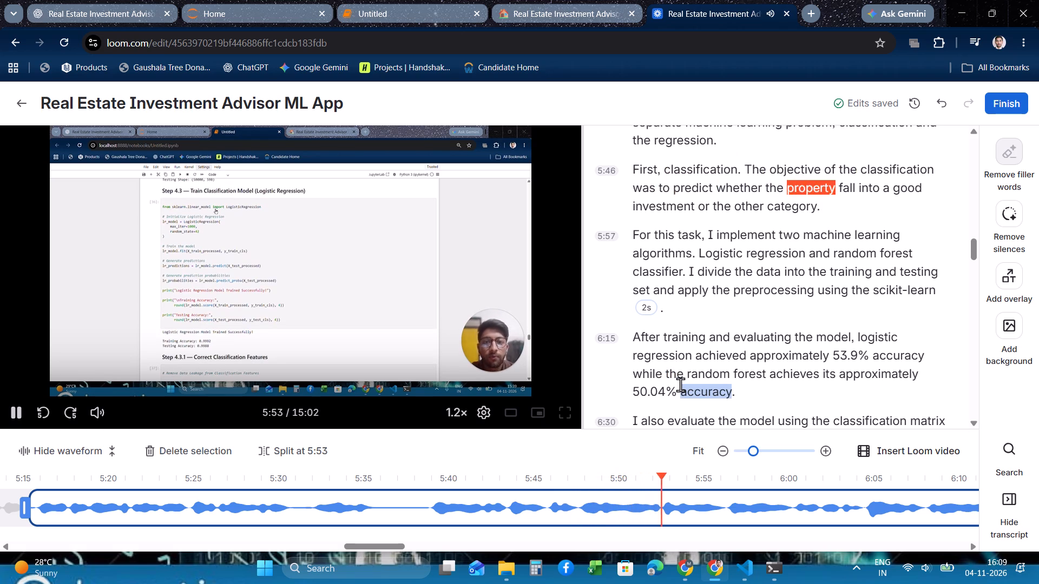
scroll(680, 384, "down", 1)
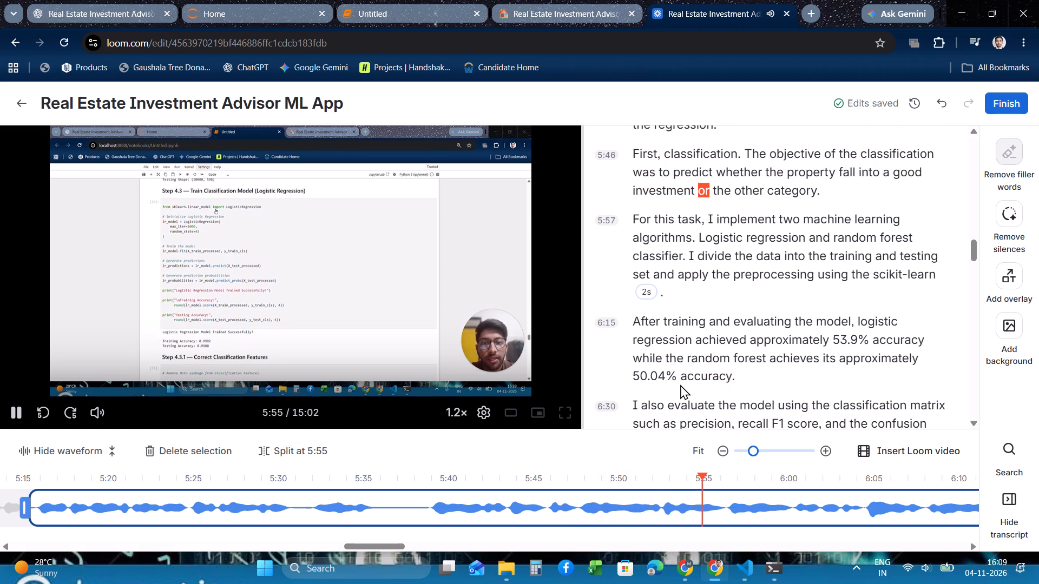
scroll(680, 384, "down", 2)
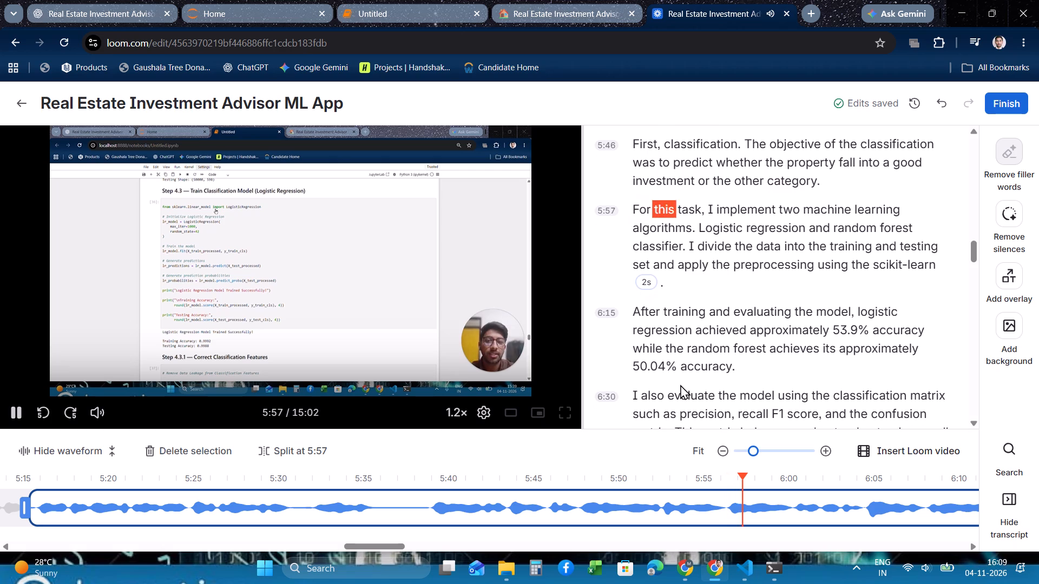
scroll(680, 384, "down", 1)
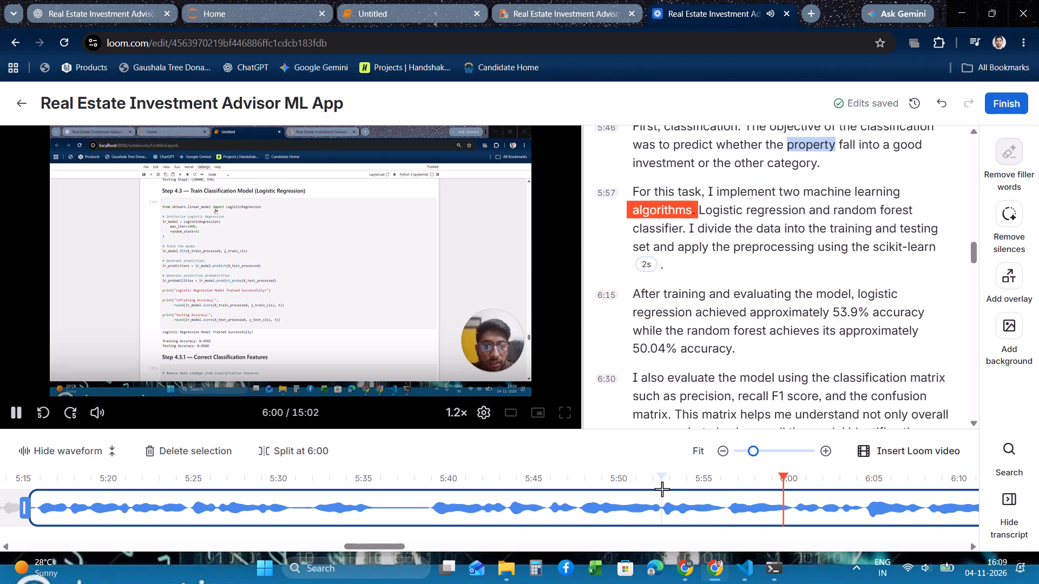
Check the narration of the 5:57 paragraph on the two algorithms and preprocessing up to the word "scikit-learn".
scroll(662, 498, "left", 4)
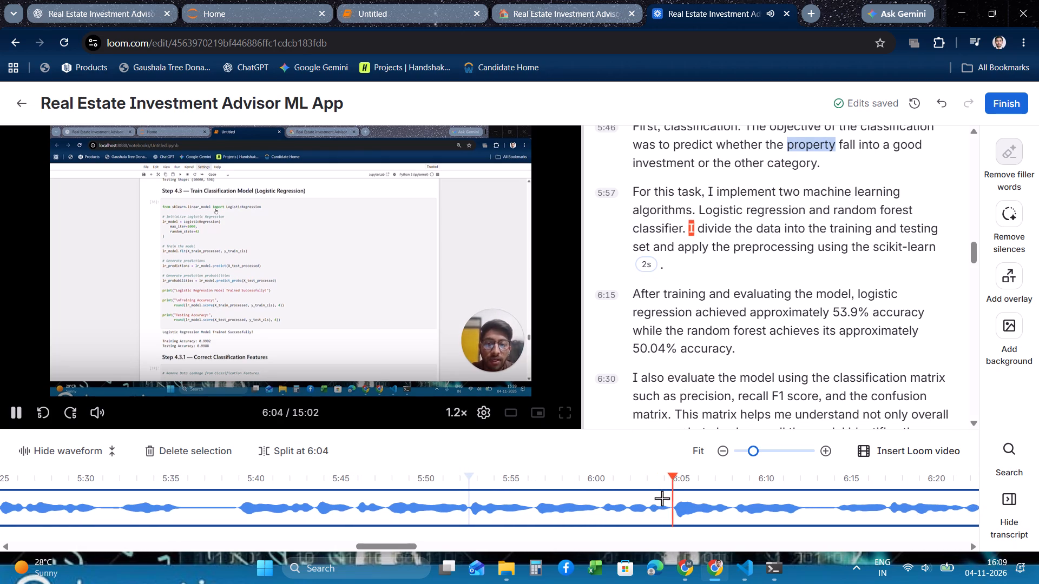
scroll(662, 498, "left", 3)
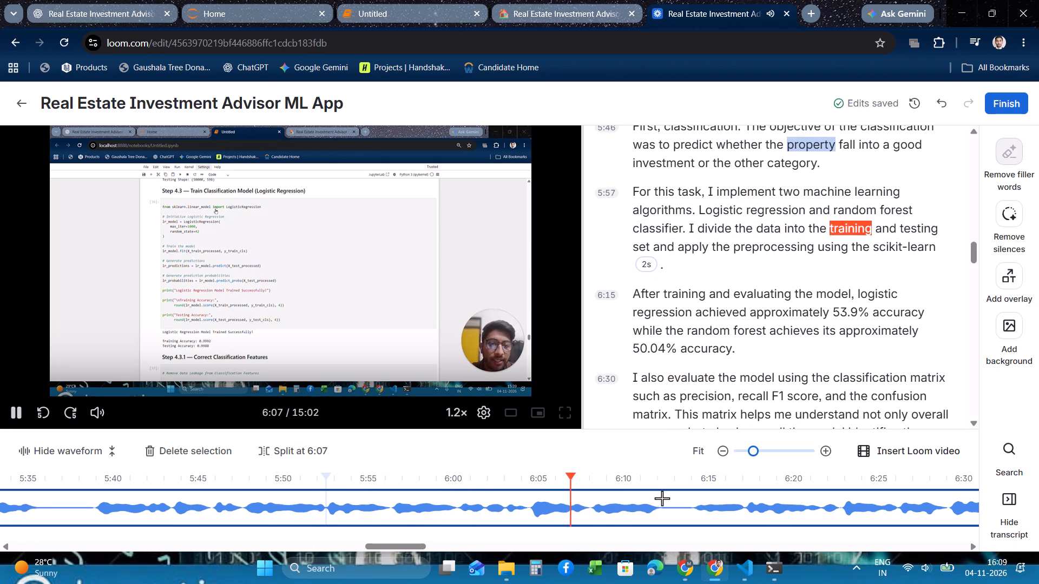
scroll(662, 498, "left", 3)
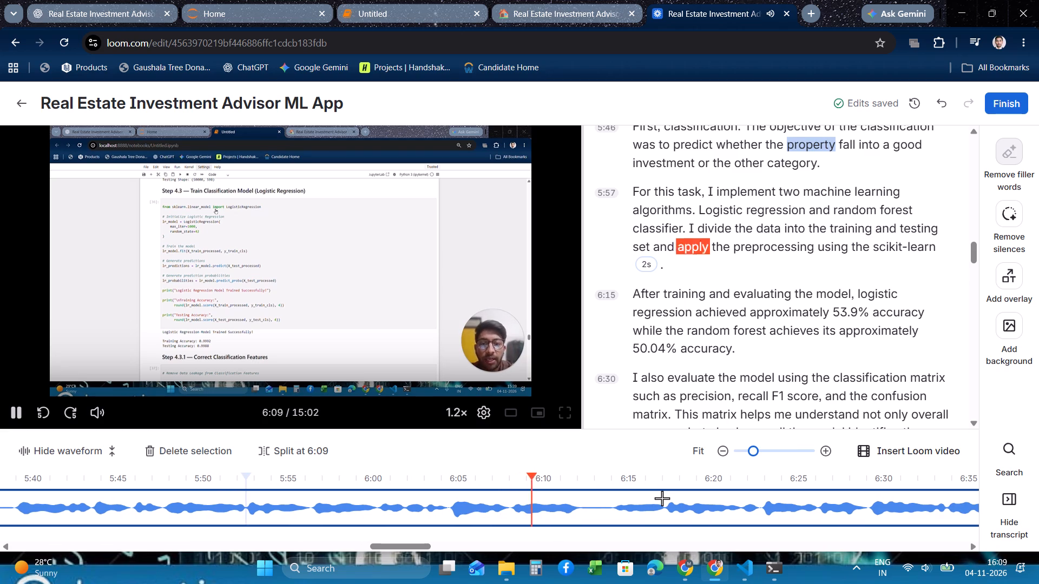
scroll(662, 498, "left", 3)
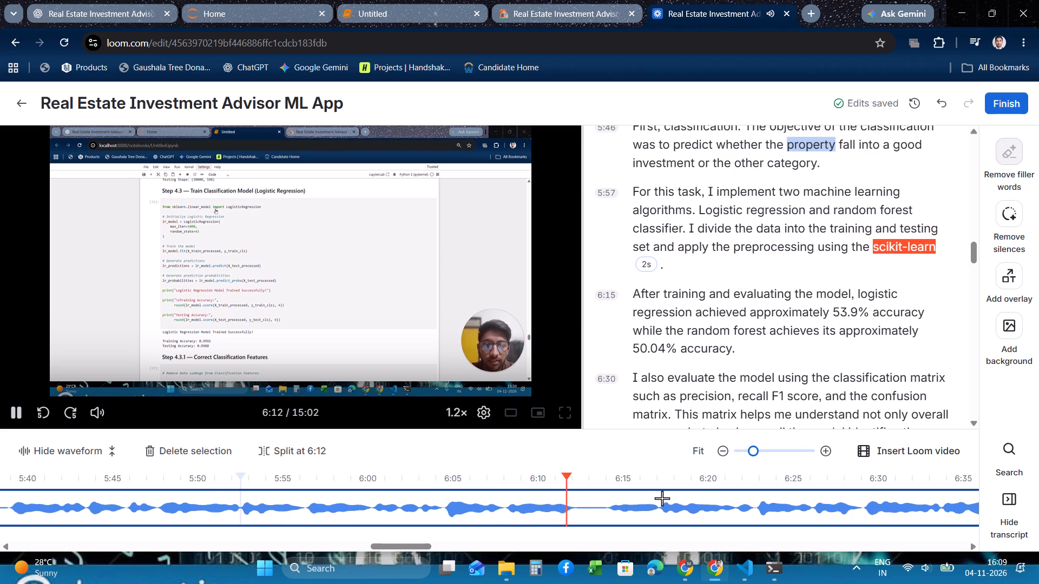
Follow the playback against the 6:15 paragraph on logistic regression and random forest accuracy into the 6:30 paragraph.
scroll(662, 498, "left", 3)
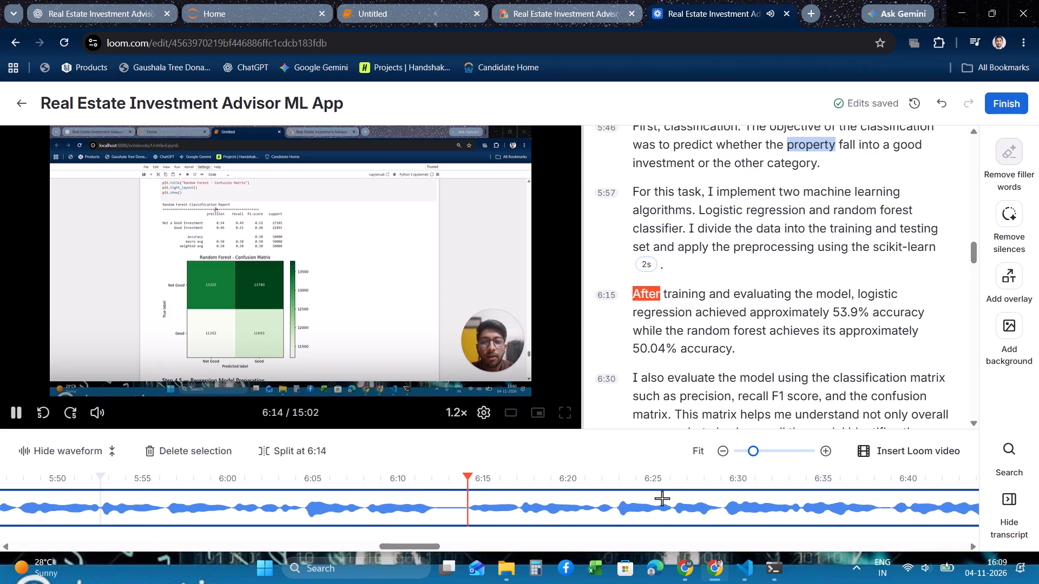
scroll(745, 364, "down", 1)
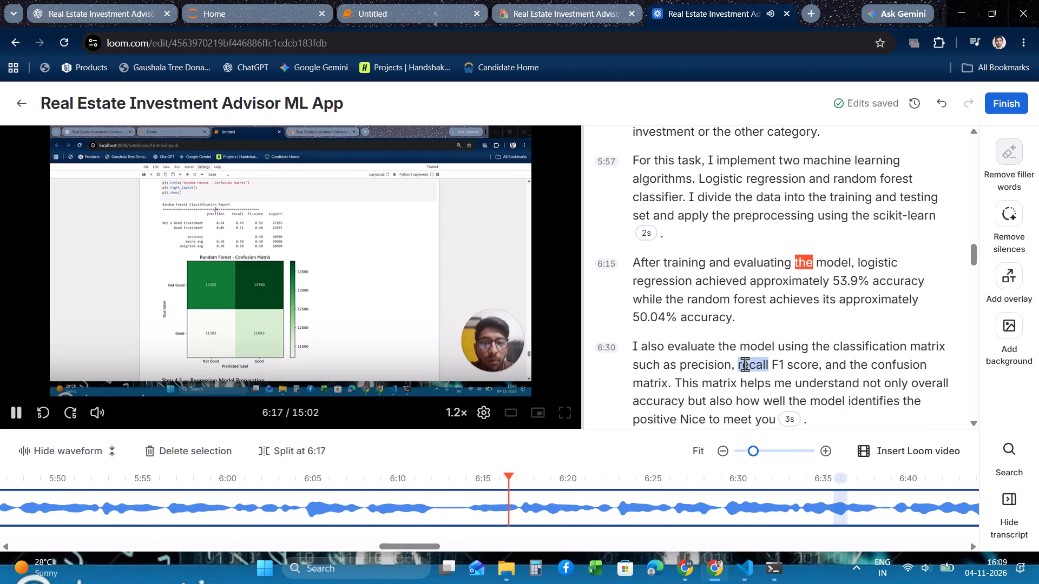
scroll(745, 364, "down", 4)
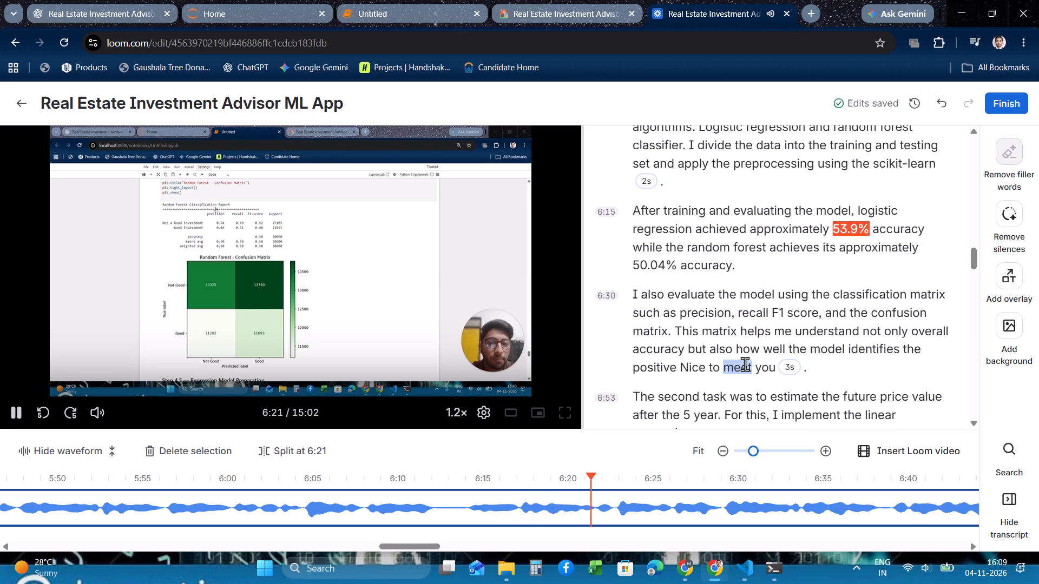
scroll(745, 364, "down", 2)
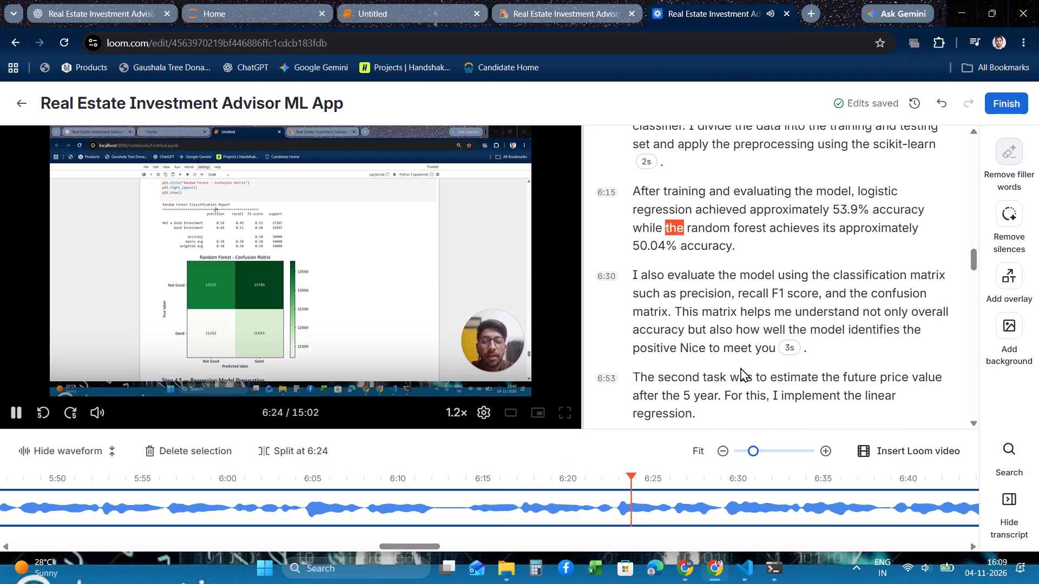
scroll(740, 367, "down", 2)
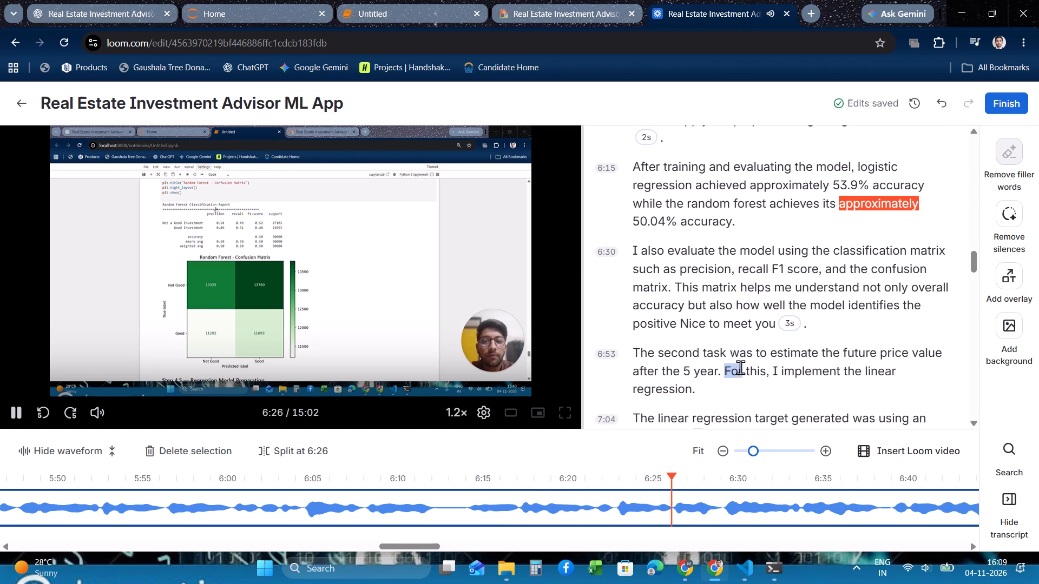
scroll(740, 367, "down", 1)
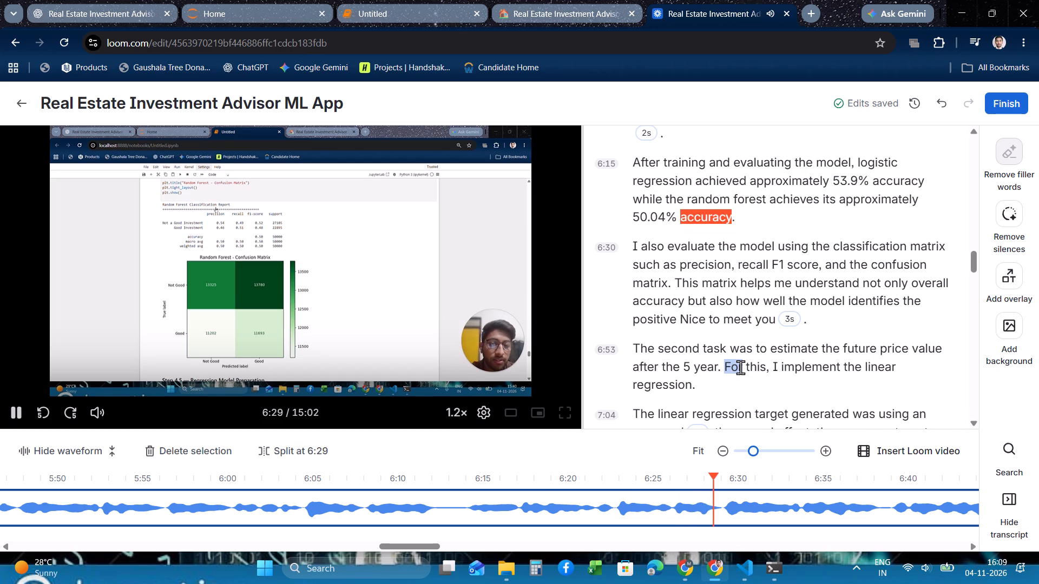
scroll(740, 367, "down", 1)
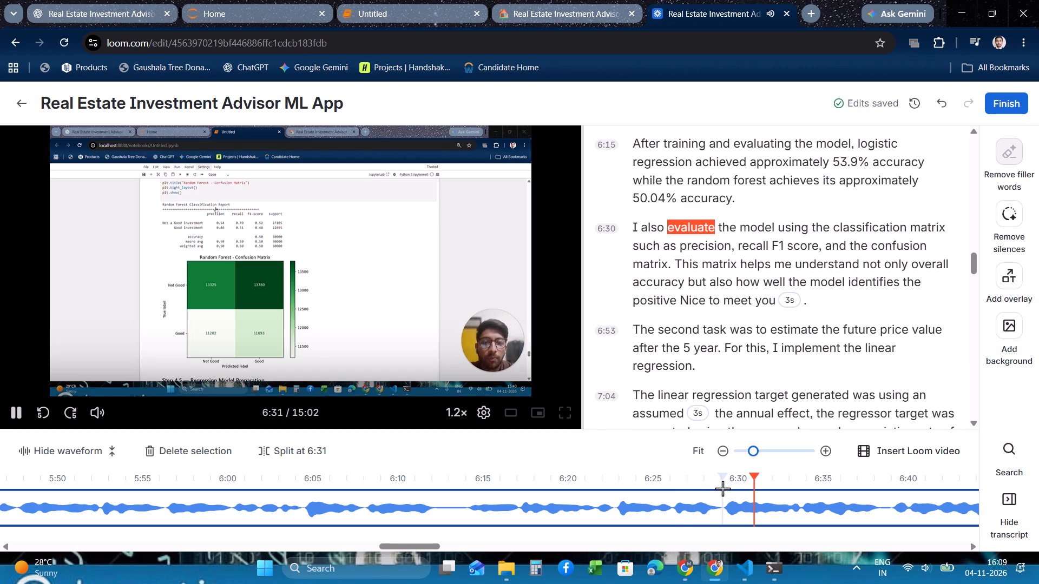
Check the narration of the 6:30 paragraph on precision, recall, F1 score and the confusion matrix against the transcript.
scroll(722, 488, "left", 4)
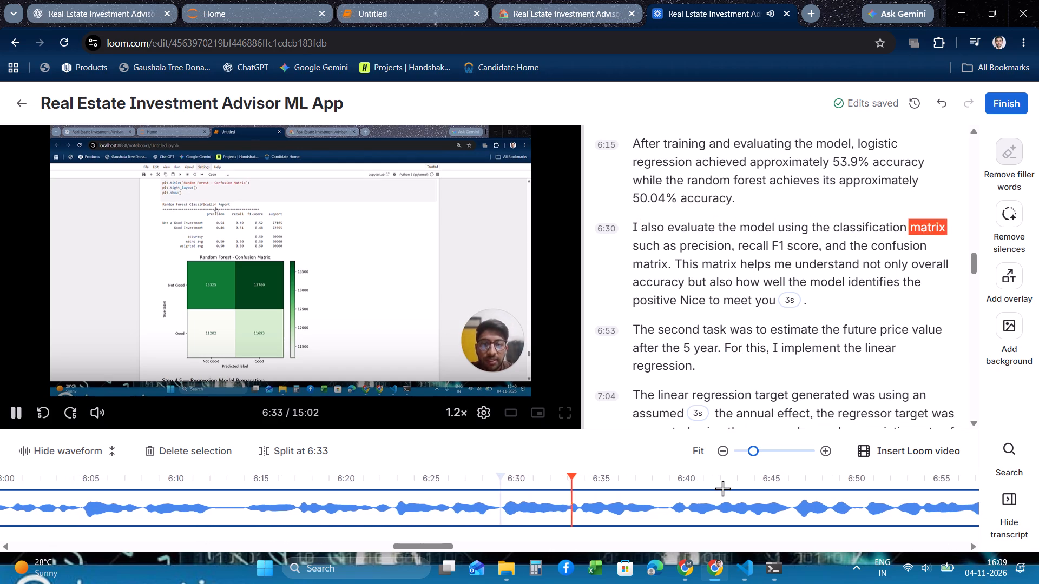
scroll(722, 488, "left", 4)
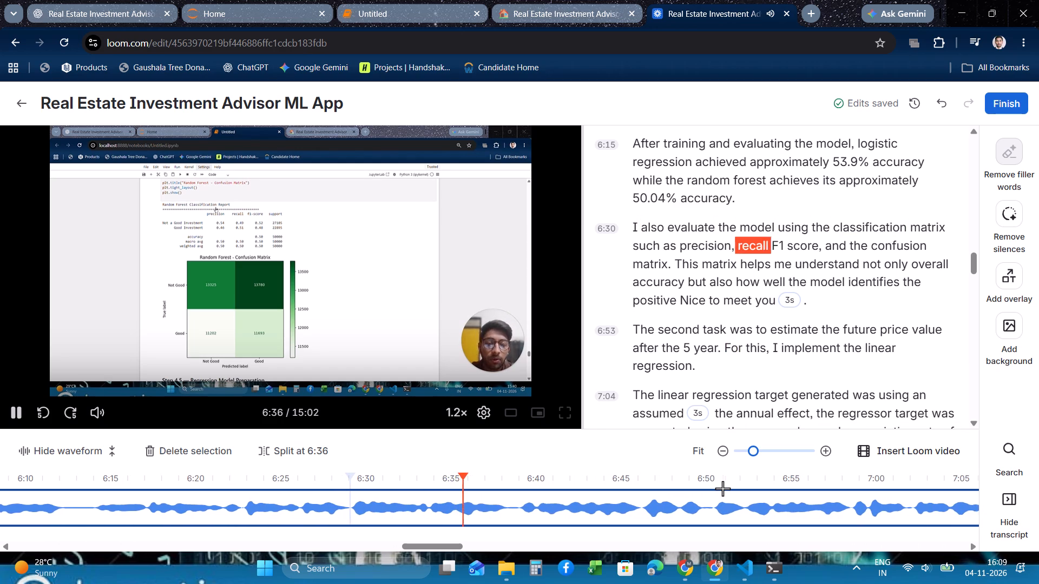
scroll(722, 488, "left", 1)
scroll(714, 329, "down", 1)
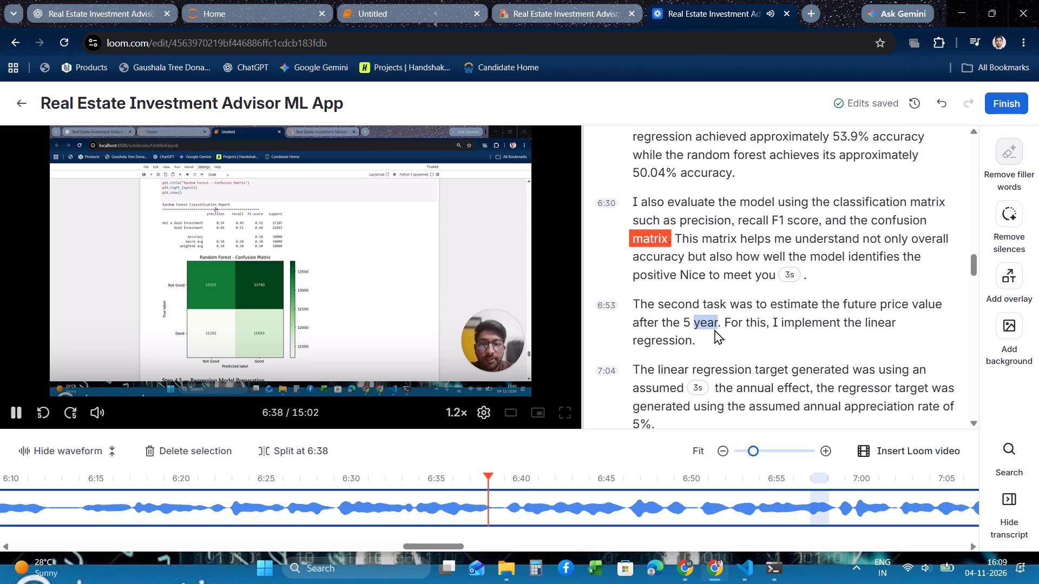
scroll(714, 329, "down", 1)
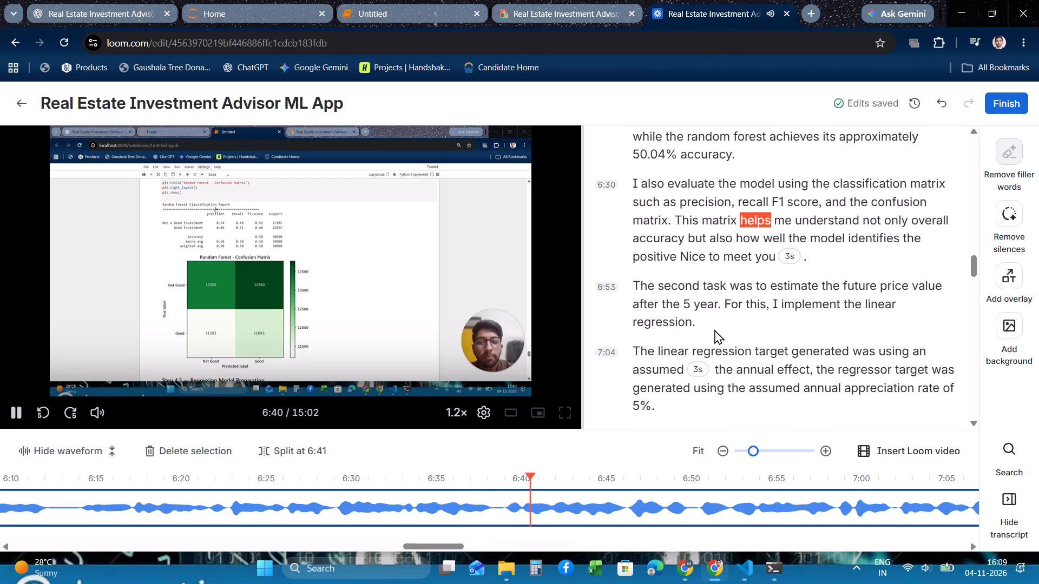
scroll(714, 329, "down", 2)
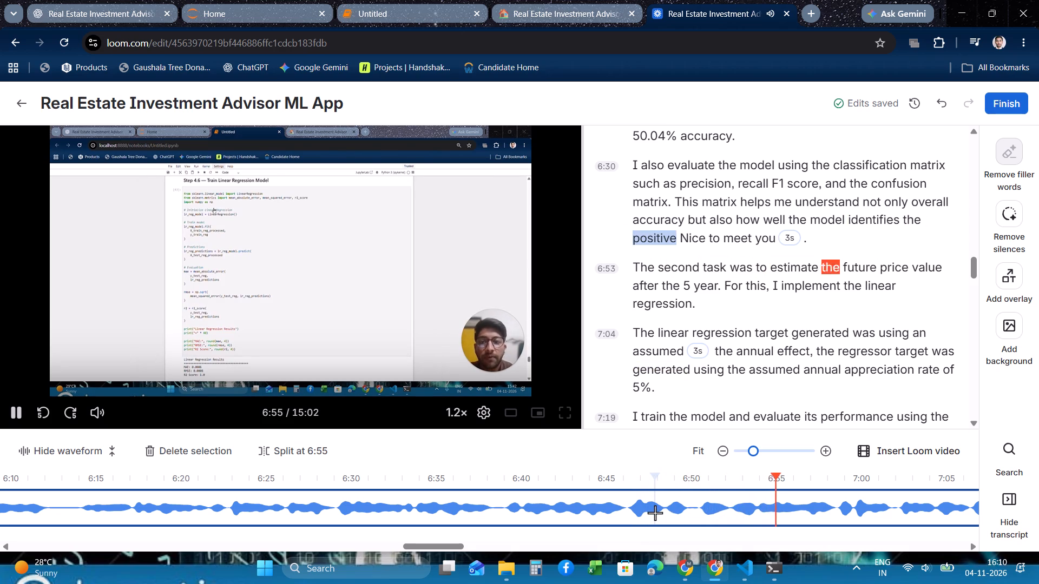
Follow the playback through the 6:53 paragraph on future price estimation and the 7:04 paragraph on the regression target.
scroll(655, 513, "left", 4)
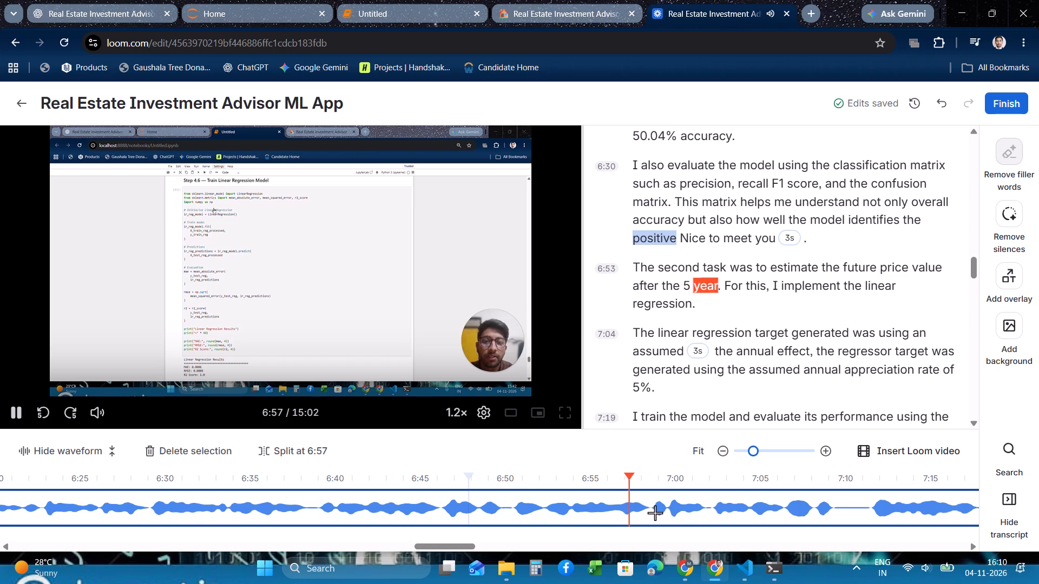
scroll(655, 513, "left", 3)
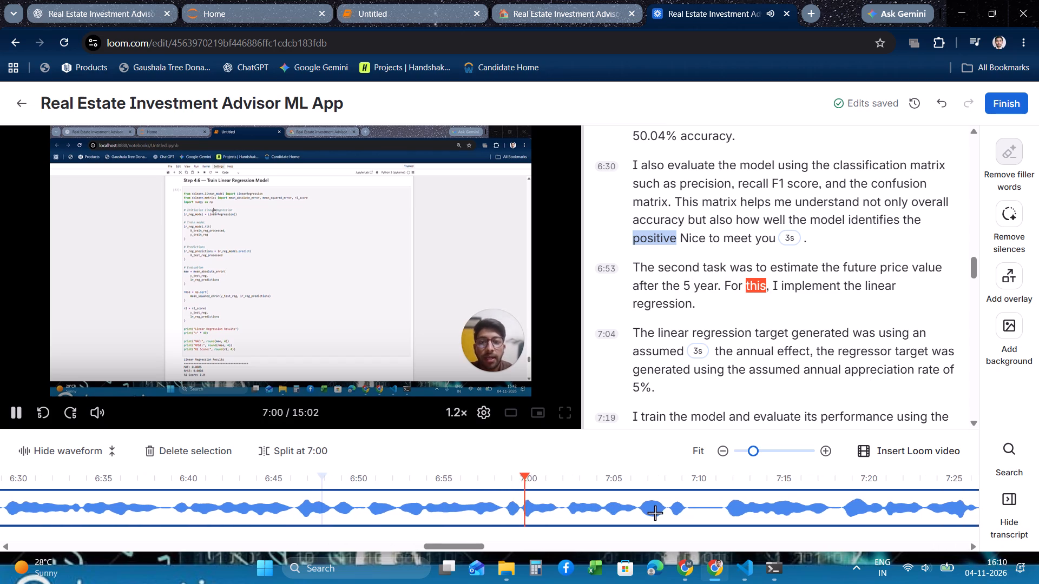
scroll(655, 513, "left", 3)
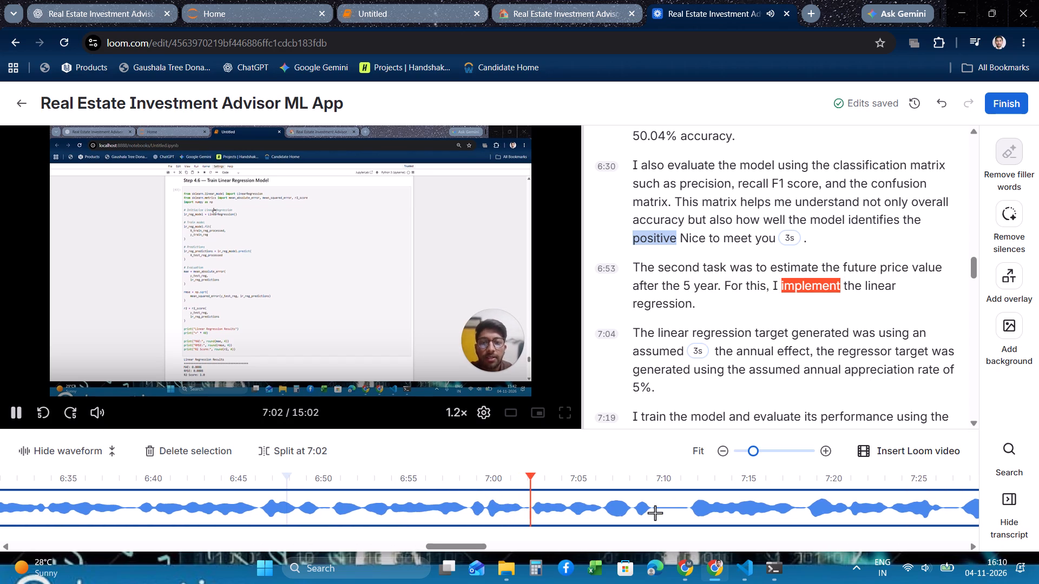
scroll(655, 513, "left", 1)
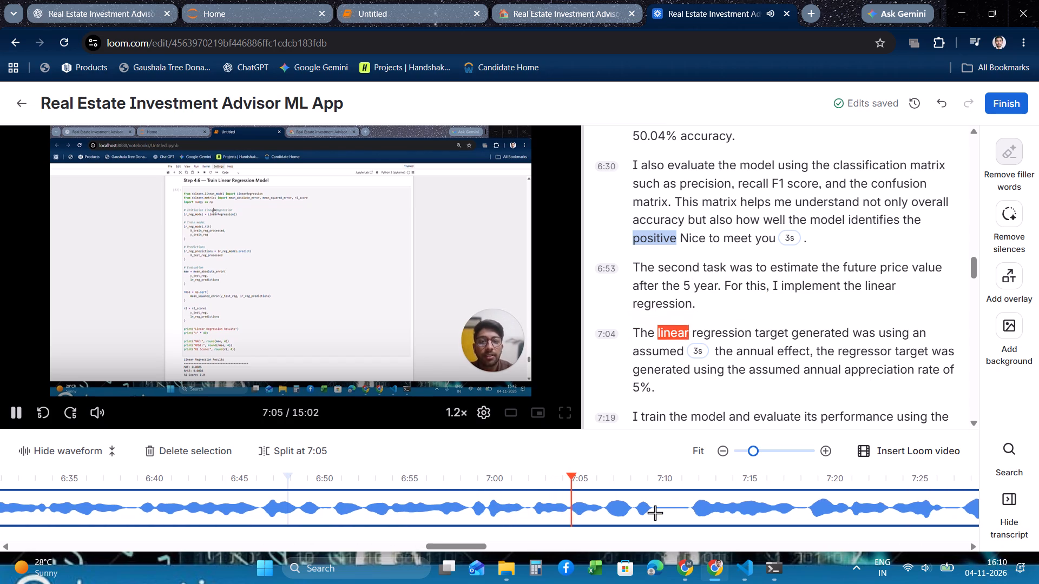
scroll(655, 513, "left", 1)
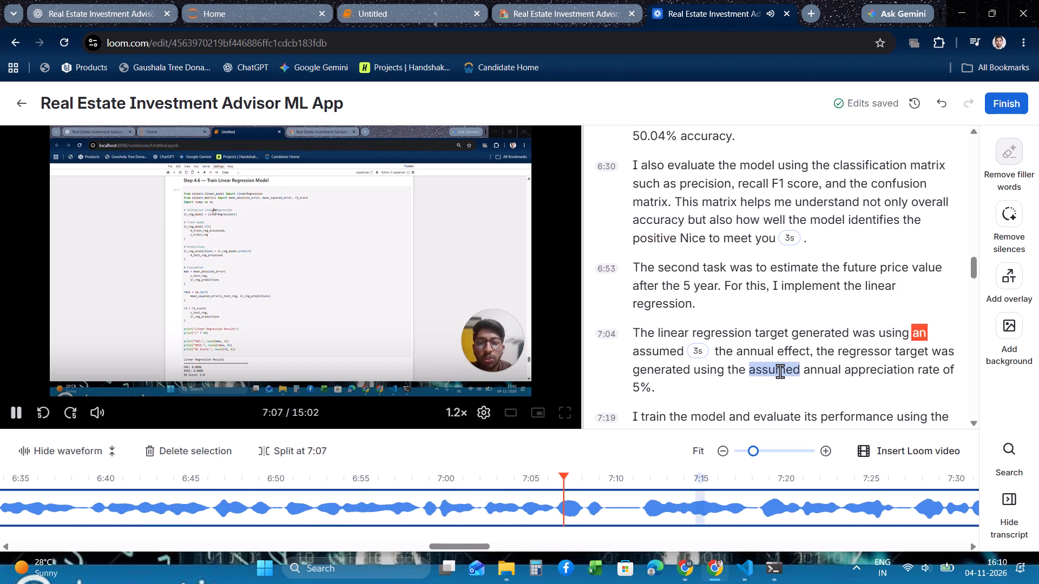
scroll(780, 371, "down", 1)
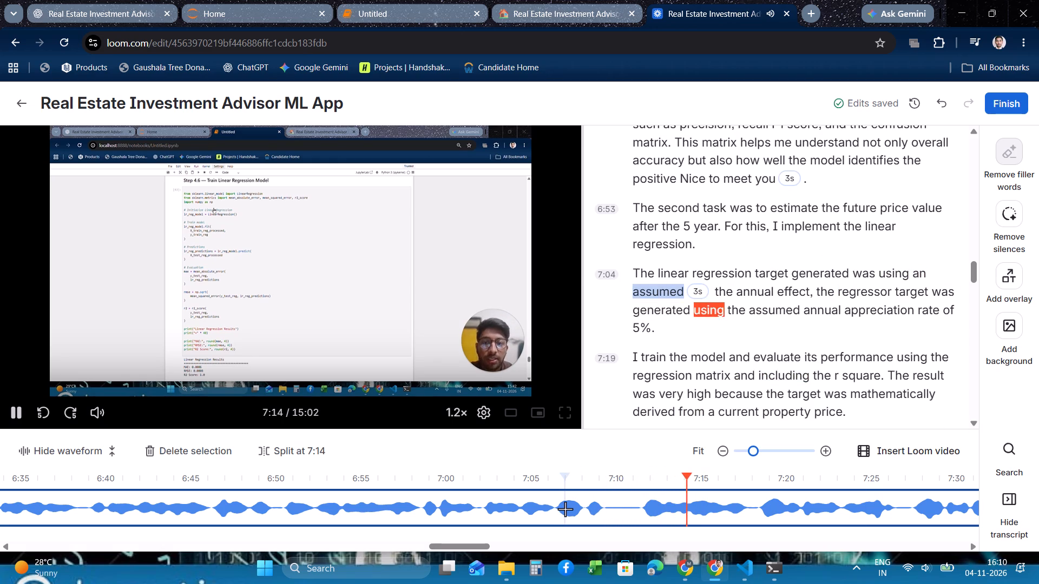
Delete the narration from "the linear regression" in the 6:53 paragraph through "assumed" in the 7:04 paragraph, cutting about 7:01 to 7:10.
left_click(545, 509)
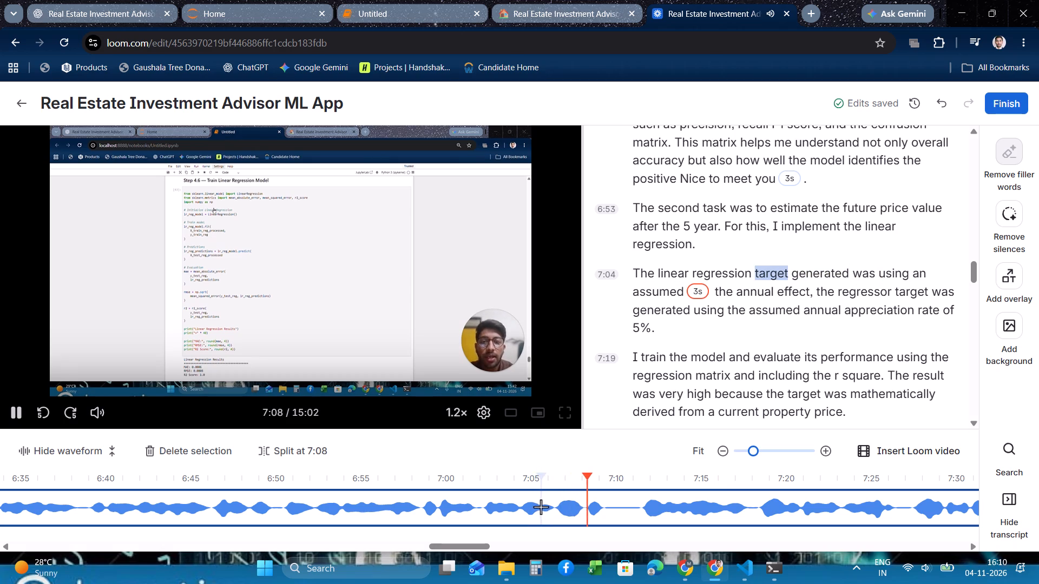
left_click(508, 506)
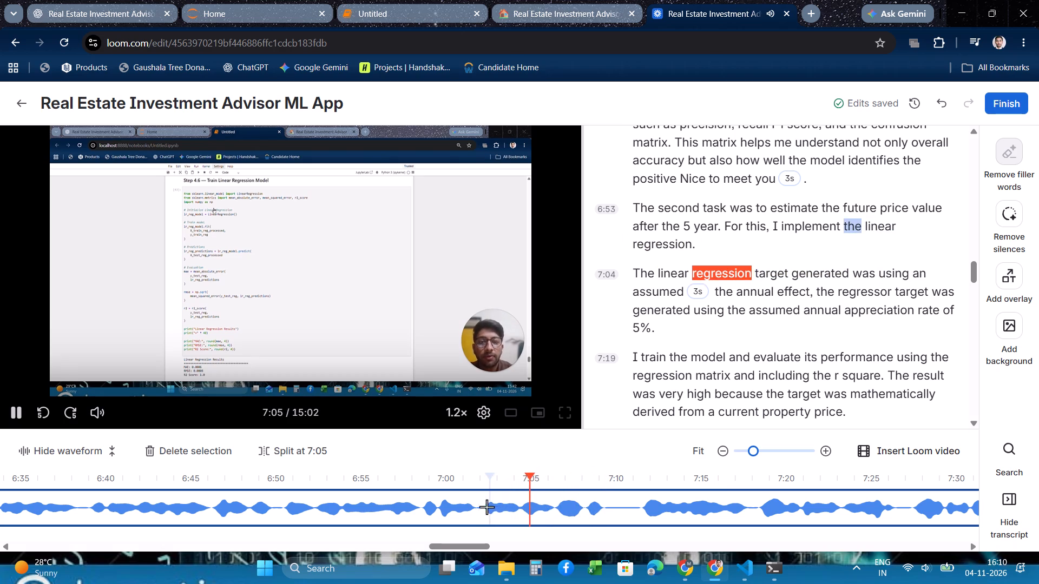
left_click(479, 508)
left_click_drag(459, 508, 621, 508)
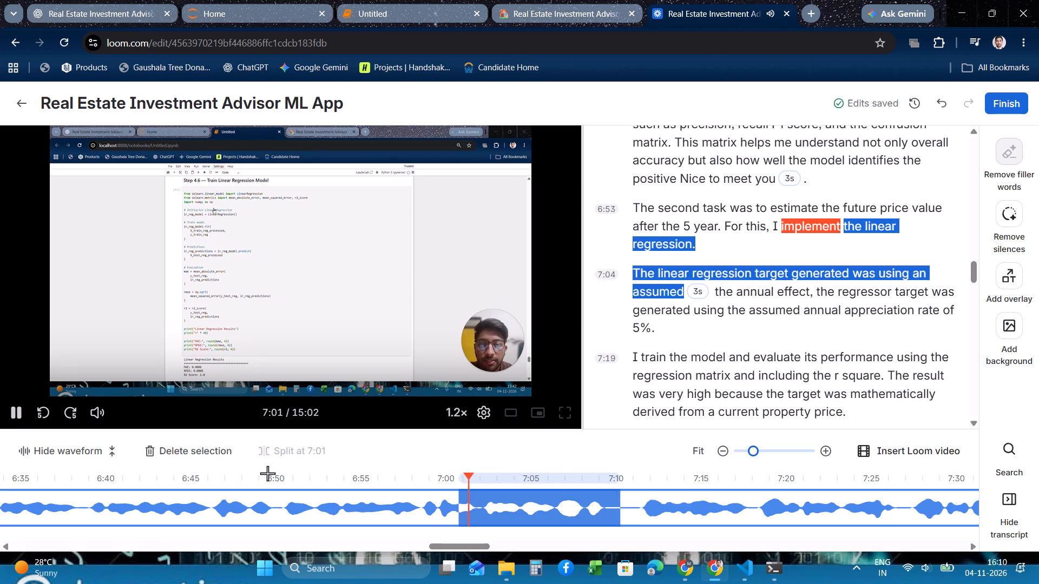
left_click(194, 443)
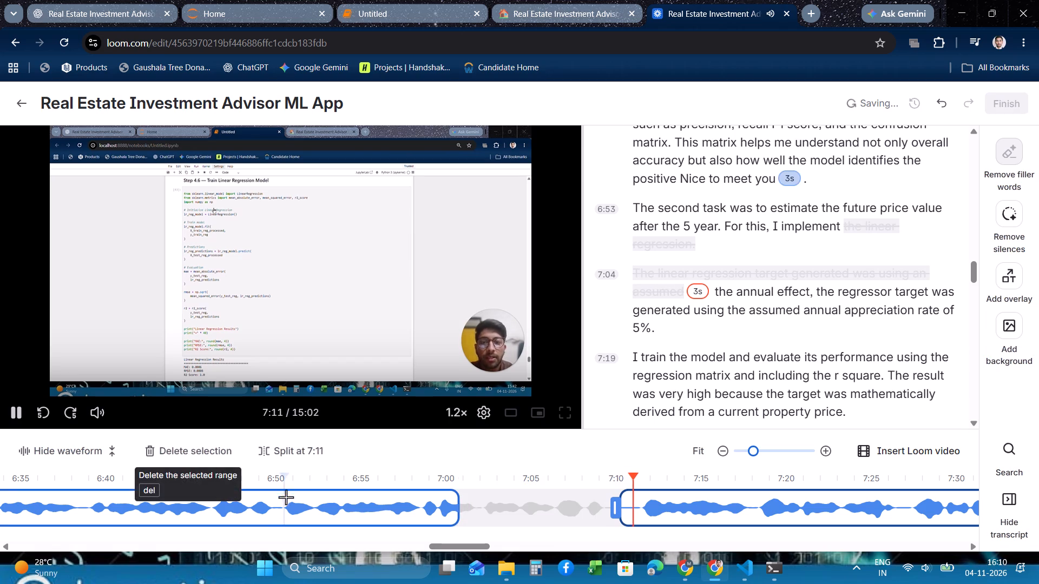
Replay across the new cut and trim its start later to about 7:02, restoring the narration just after "implement".
left_click(287, 505)
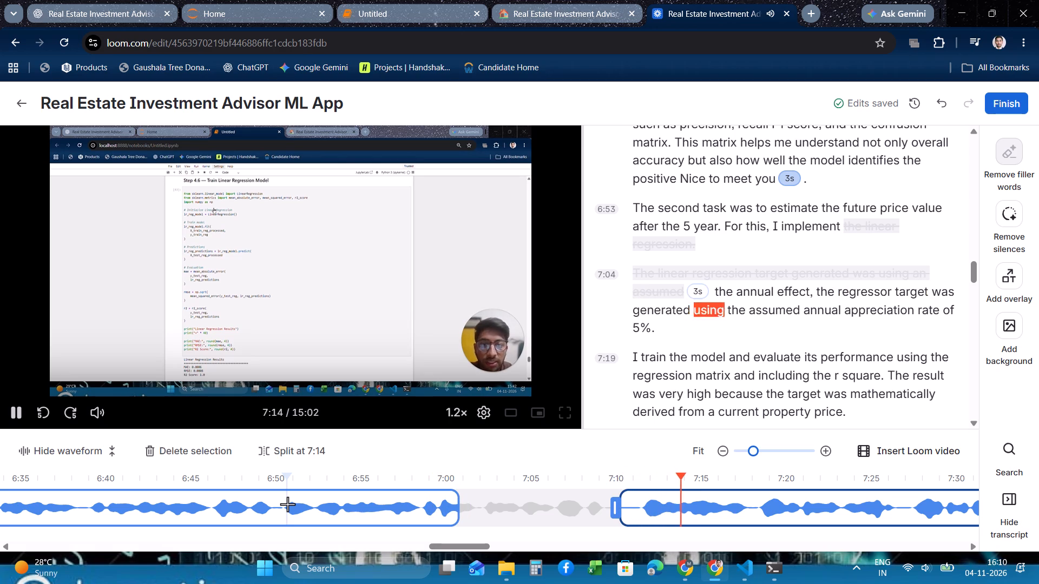
left_click(446, 507)
left_click_drag(461, 505, 475, 505)
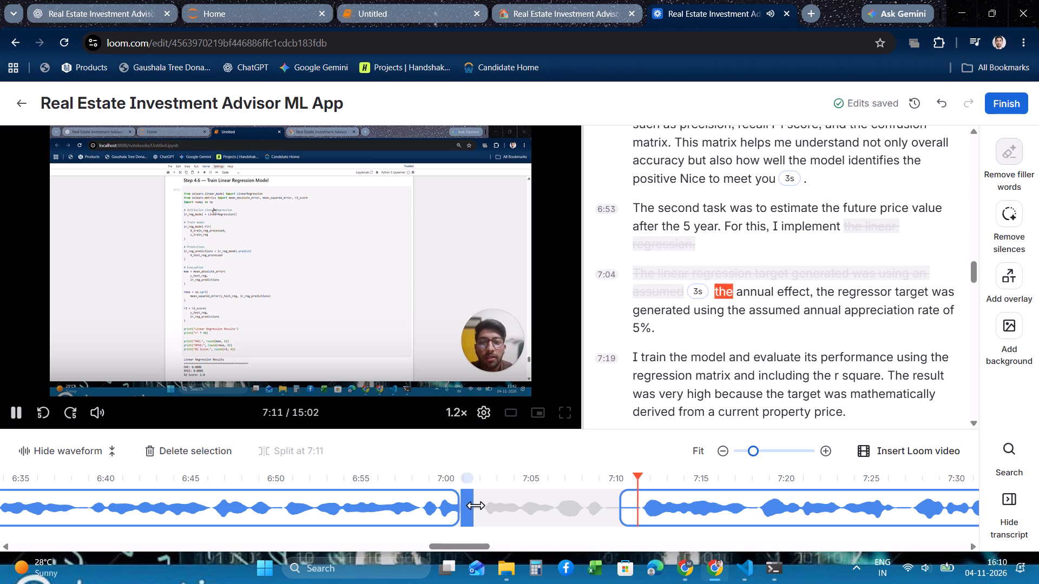
left_click_drag(475, 505, 477, 505)
left_click(424, 510)
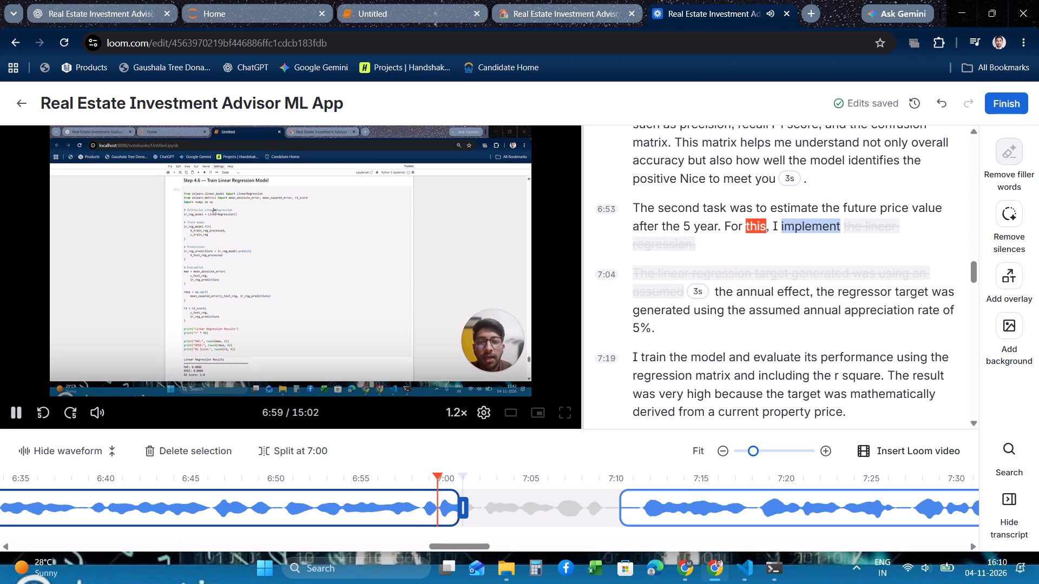
left_click_drag(462, 506, 479, 505)
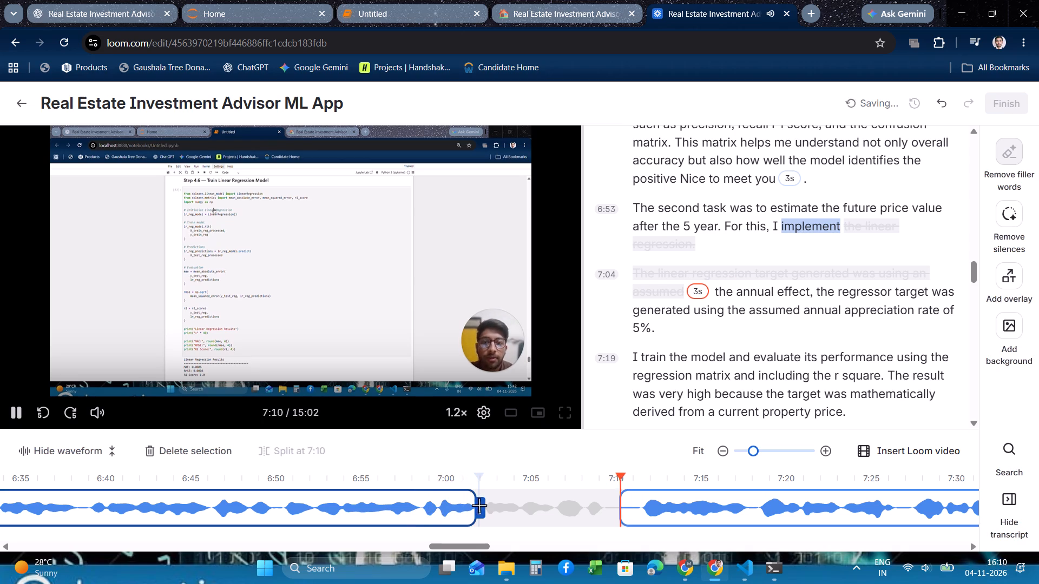
left_click(462, 505)
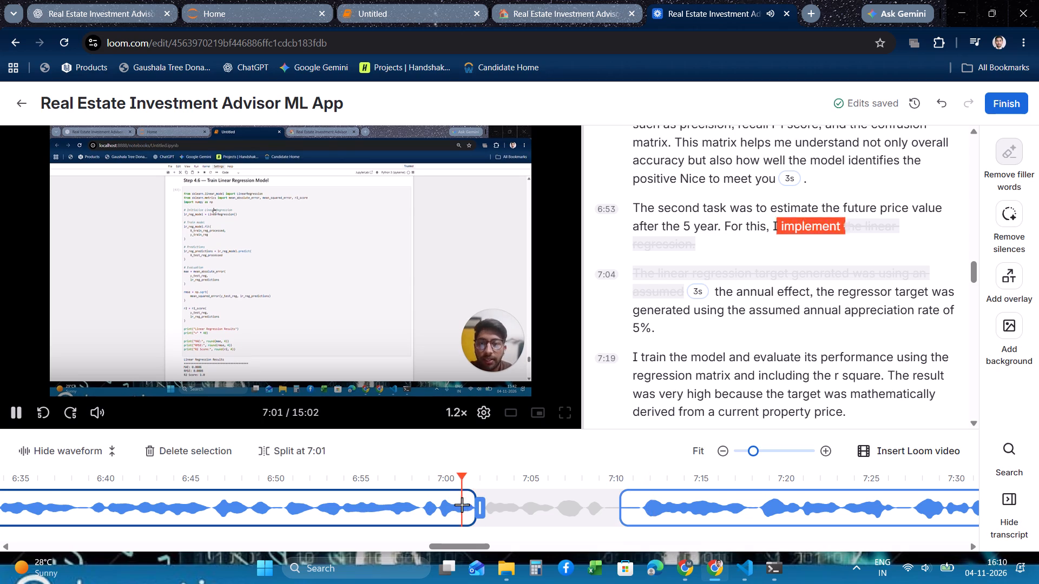
left_click_drag(480, 507, 486, 507)
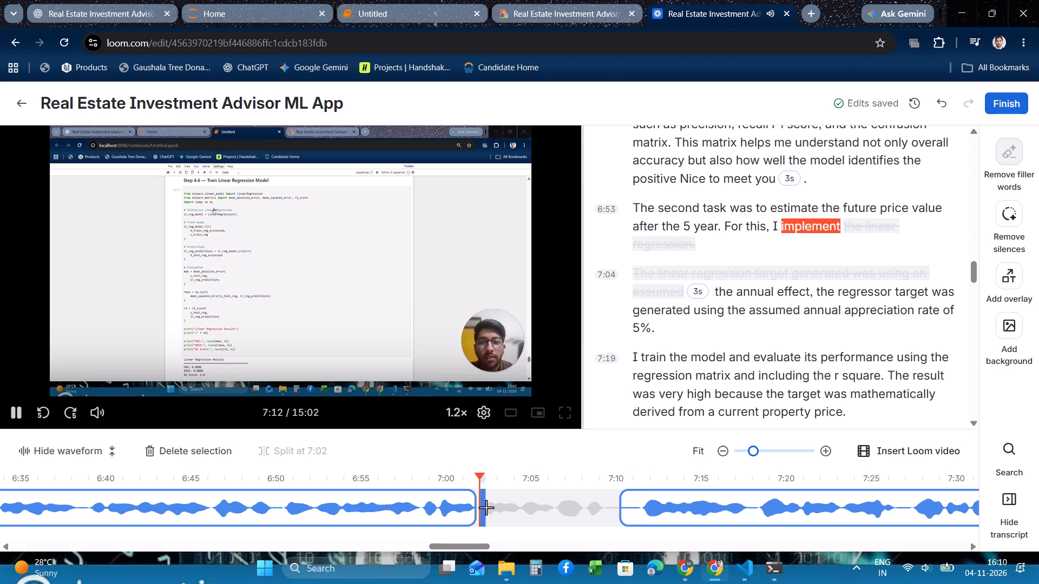
left_click(429, 504)
left_click_drag(479, 507, 481, 507)
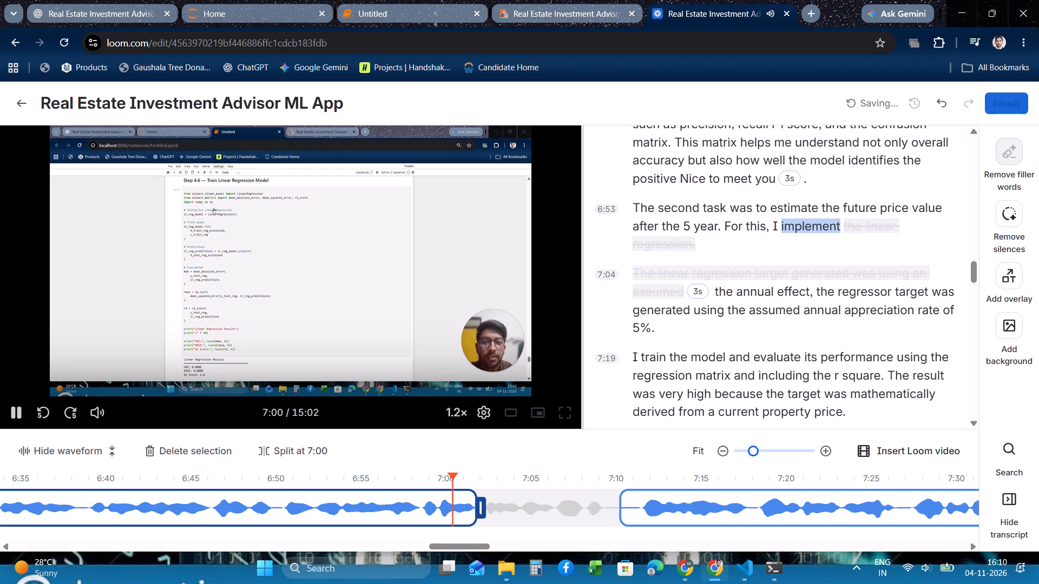
left_click_drag(481, 507, 489, 507)
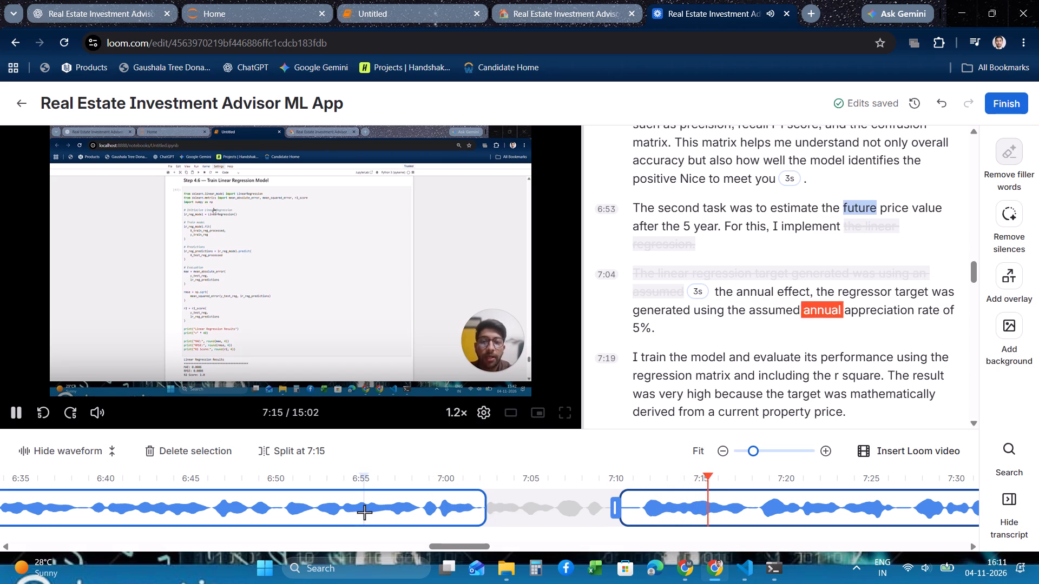
Follow the playback through the end of the 7:04 paragraph and the 7:19 paragraph on model training and evaluation.
scroll(448, 503, "left", 4)
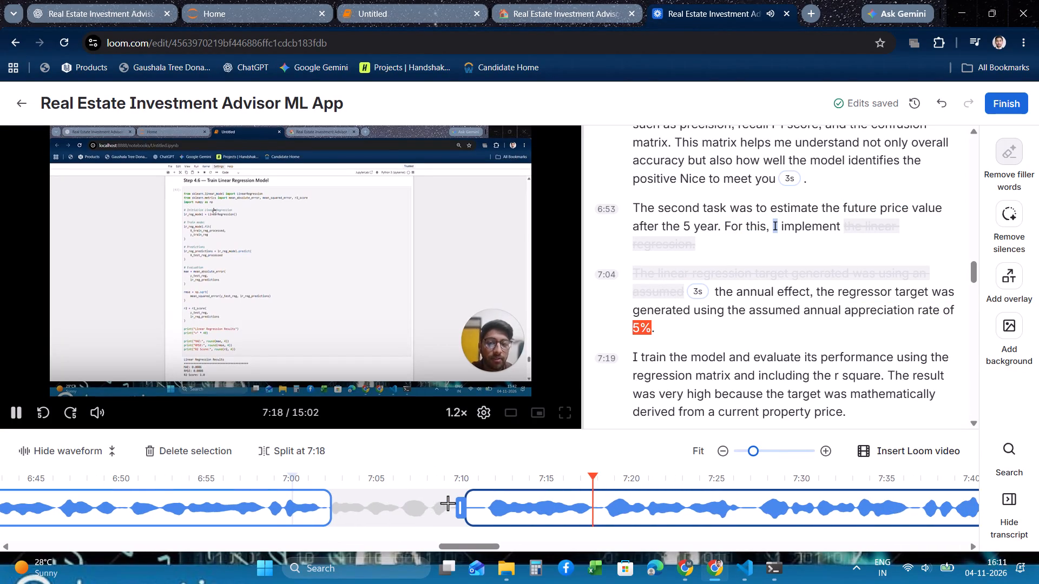
scroll(448, 503, "left", 3)
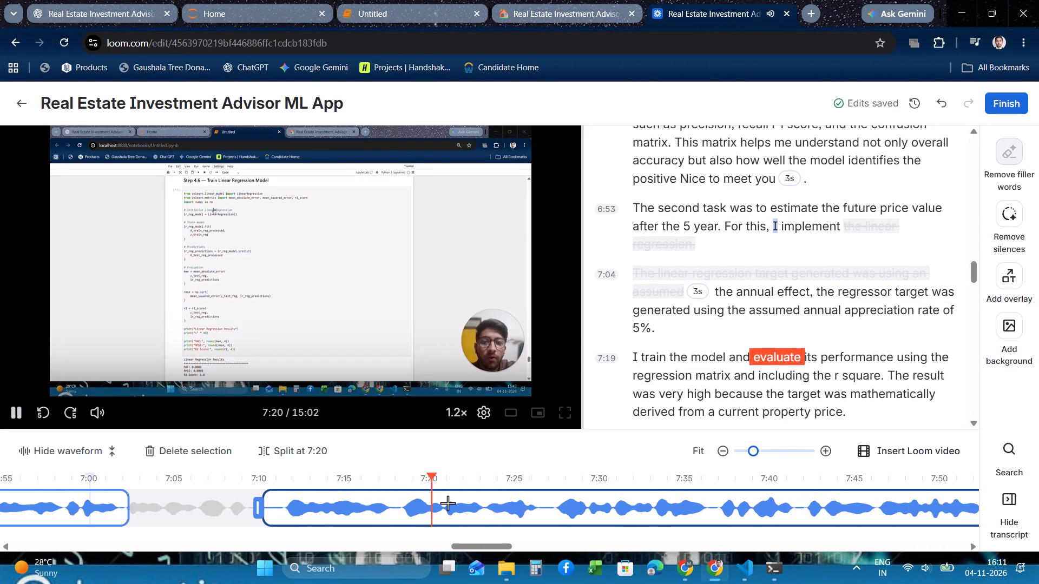
scroll(448, 503, "left", 3)
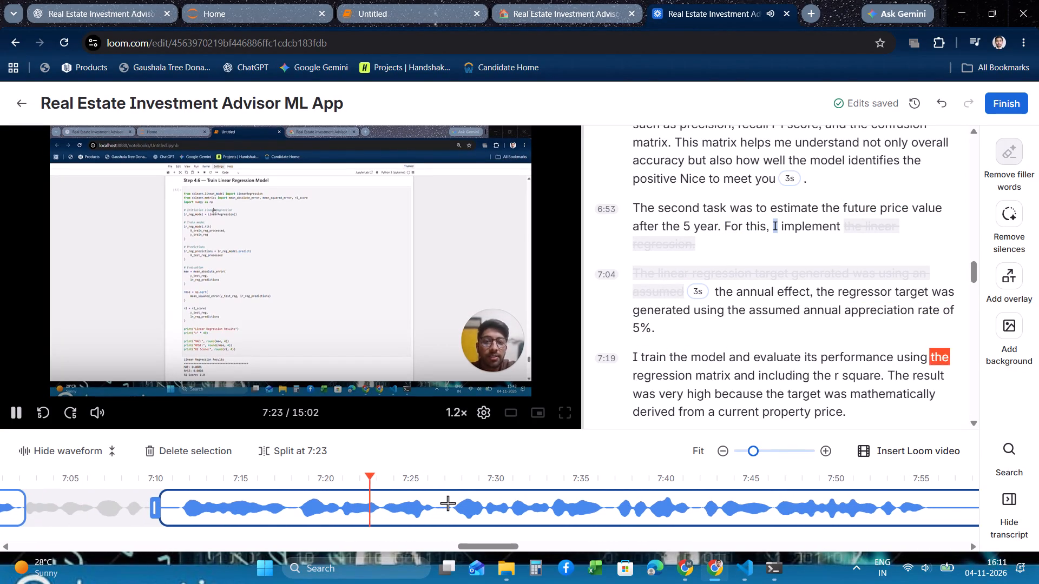
scroll(448, 503, "left", 2)
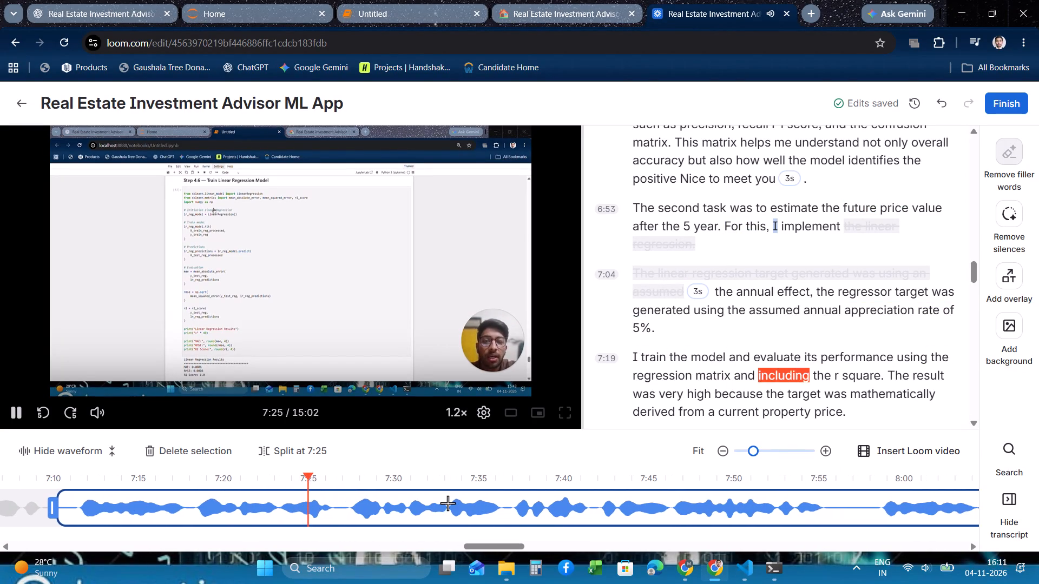
scroll(546, 499, "left", 1)
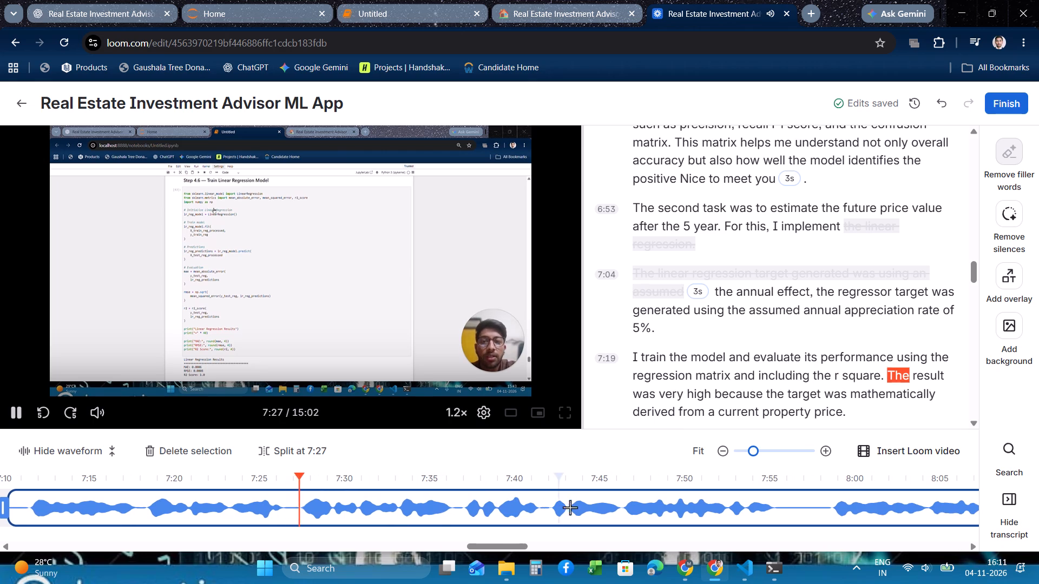
scroll(584, 512, "left", 1)
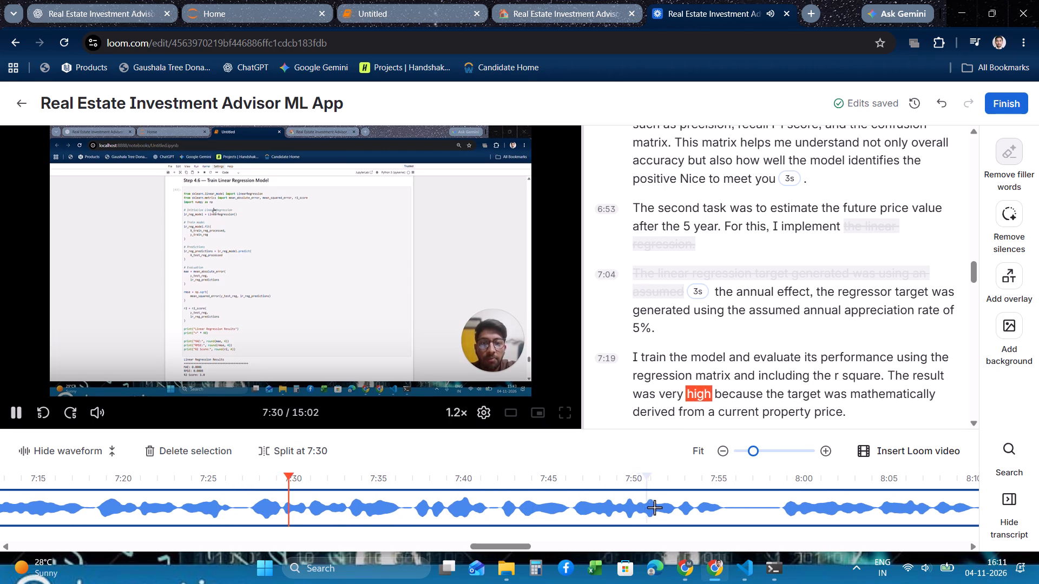
scroll(661, 507, "left", 1)
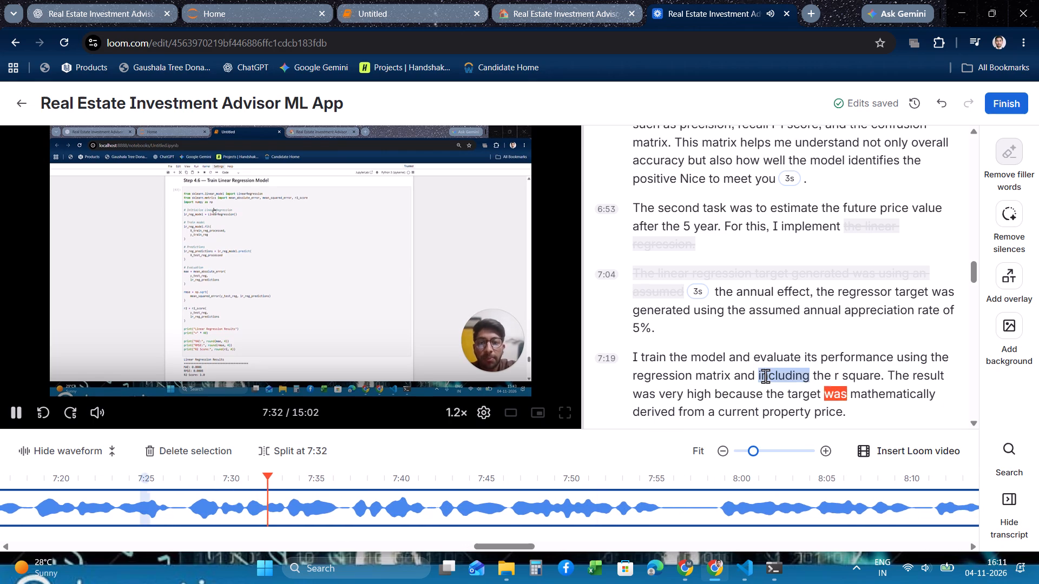
Check the narration of the 7:37 paragraph against the transcript, comparing it with the similar wording in the 7:59 paragraph.
scroll(765, 376, "down", 2)
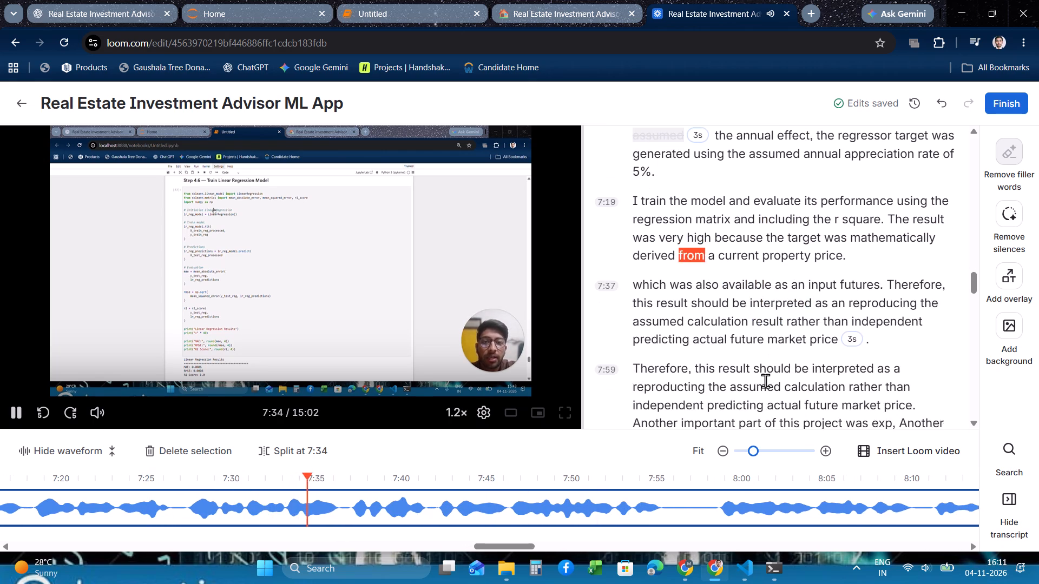
scroll(765, 381, "down", 1)
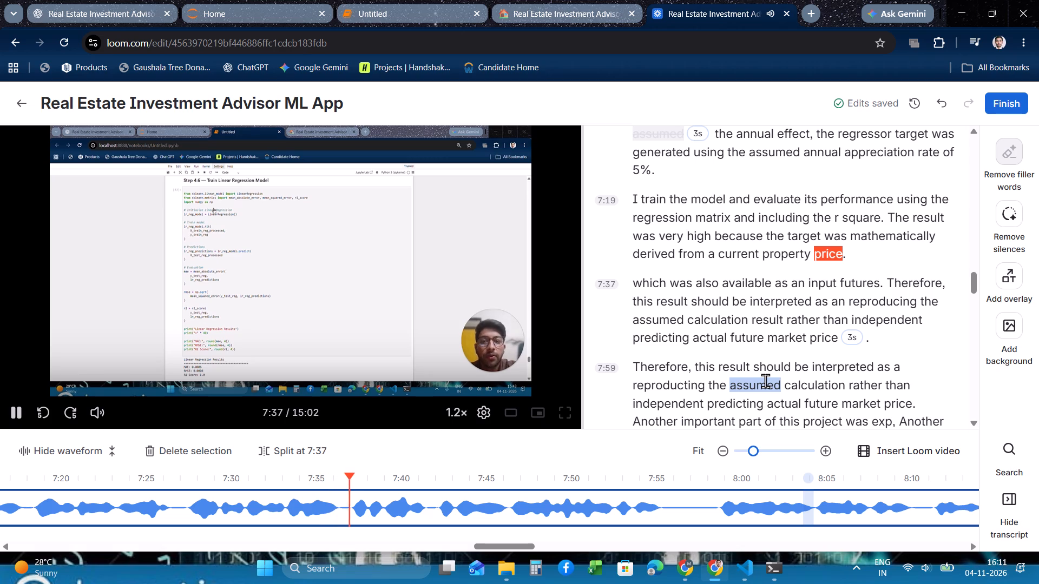
scroll(765, 381, "down", 1)
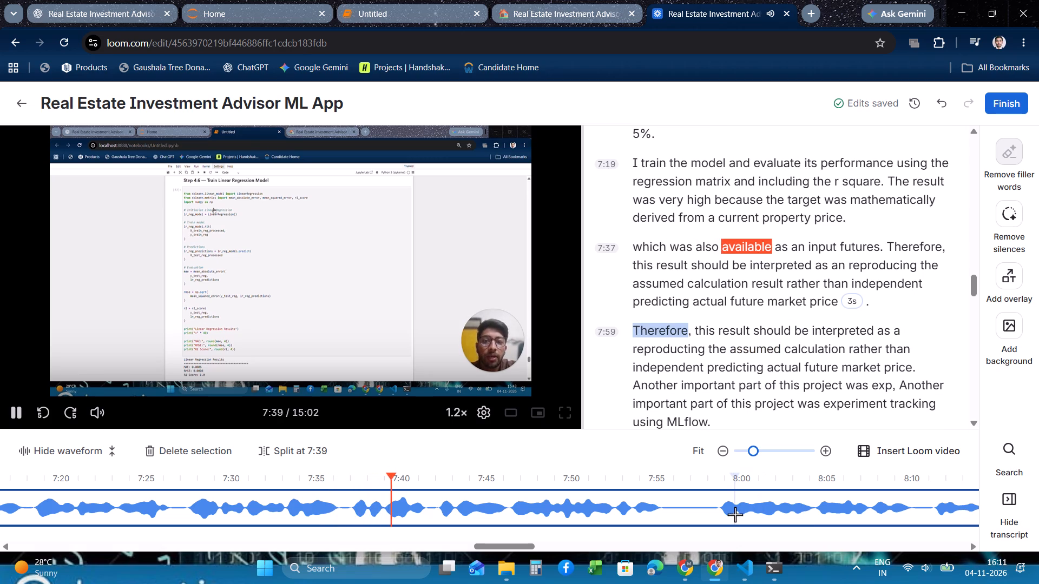
scroll(735, 514, "left", 1)
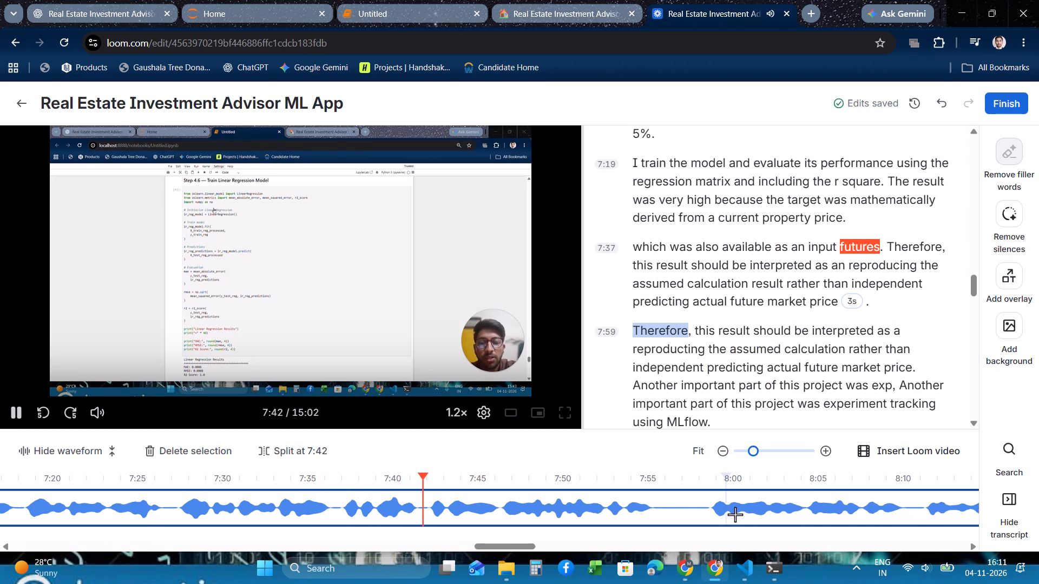
scroll(735, 514, "left", 2)
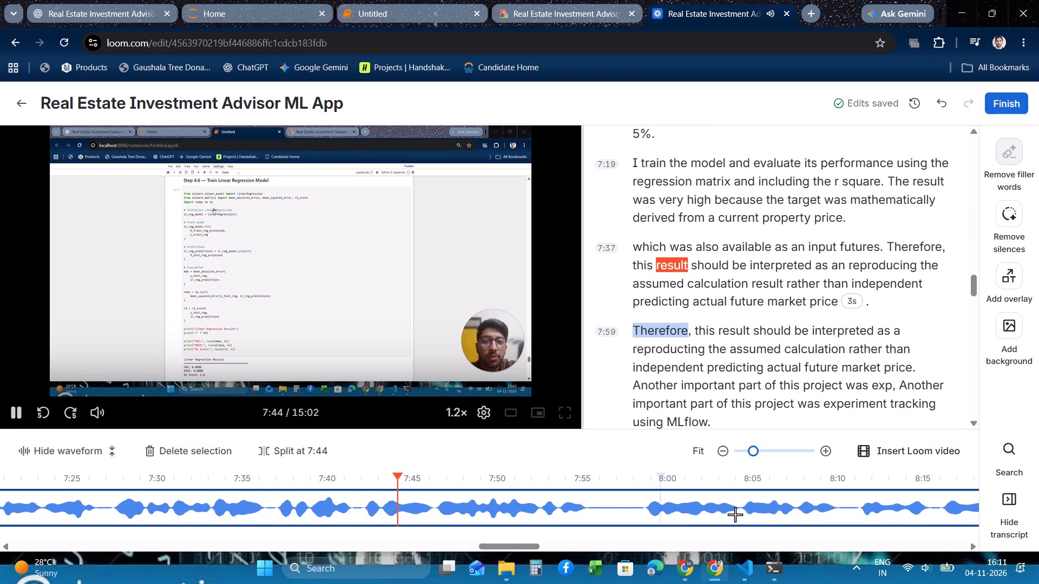
scroll(735, 514, "left", 2)
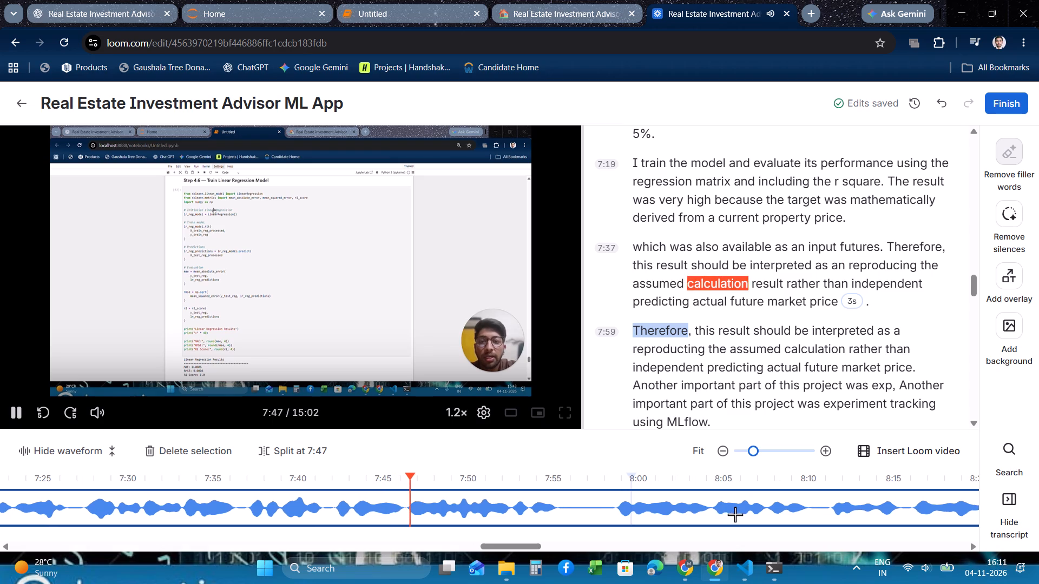
scroll(735, 514, "left", 2)
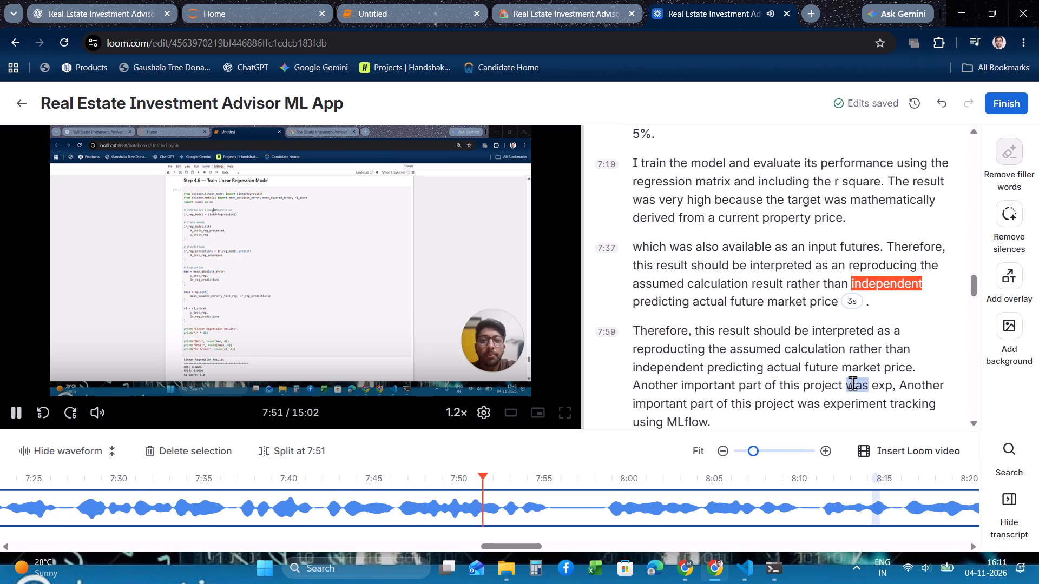
scroll(853, 382, "down", 1)
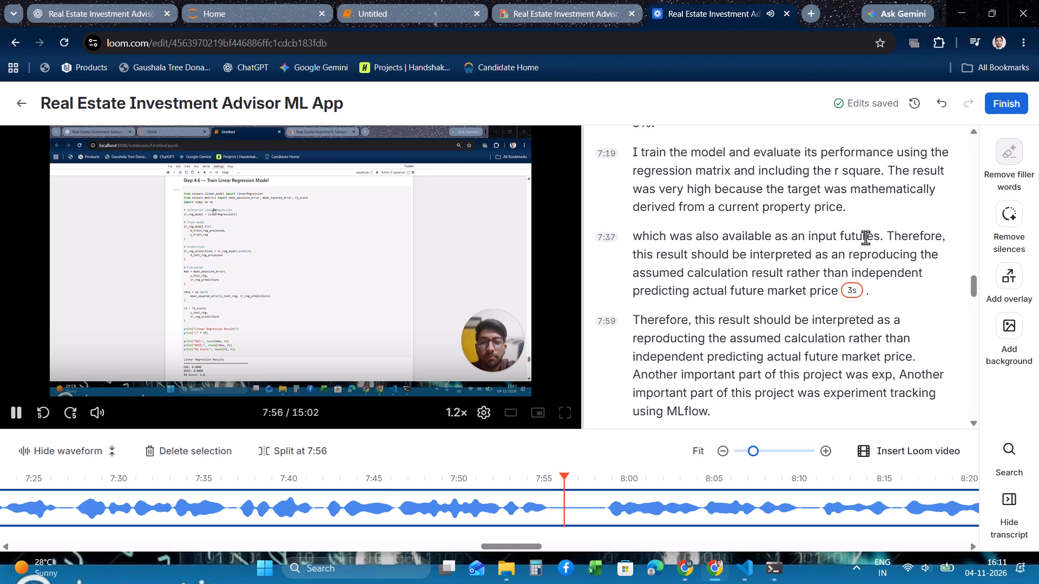
Delete the narration from "Therefore, this result should be interpreted" through "future market price" in the 7:37 paragraph.
left_click_drag(889, 233, 830, 296)
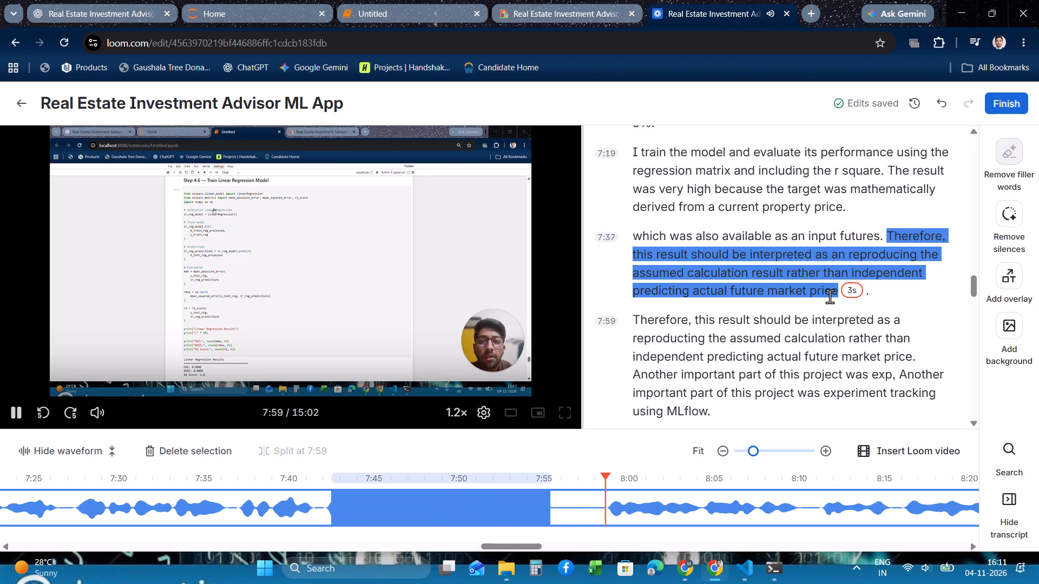
left_click_drag(830, 296, 832, 295)
left_click(883, 320)
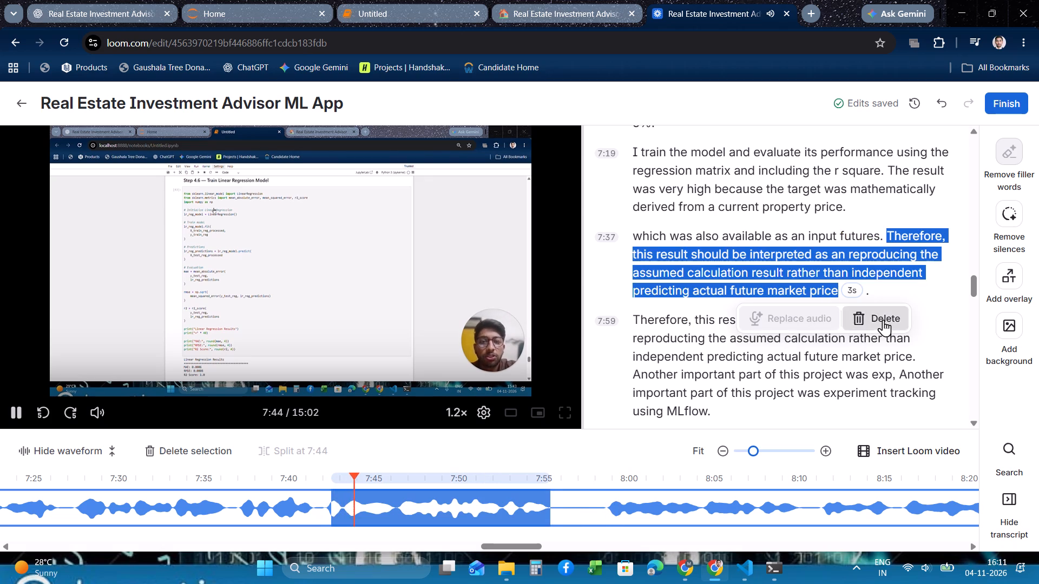
Replay around the new cut and extend its end to about 7:58, removing the silence before the 7:59 paragraph.
left_click(693, 237)
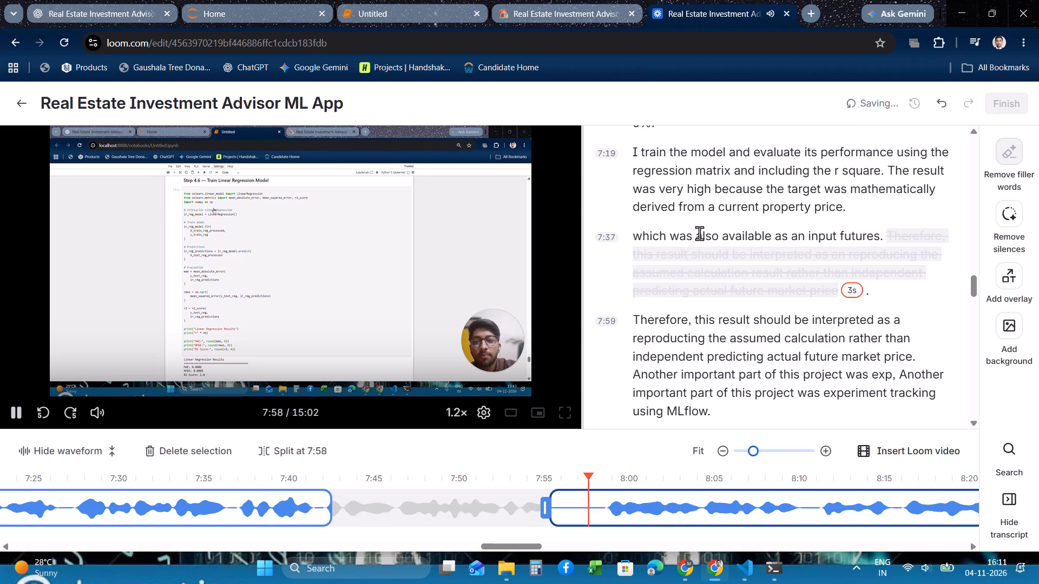
left_click(701, 232)
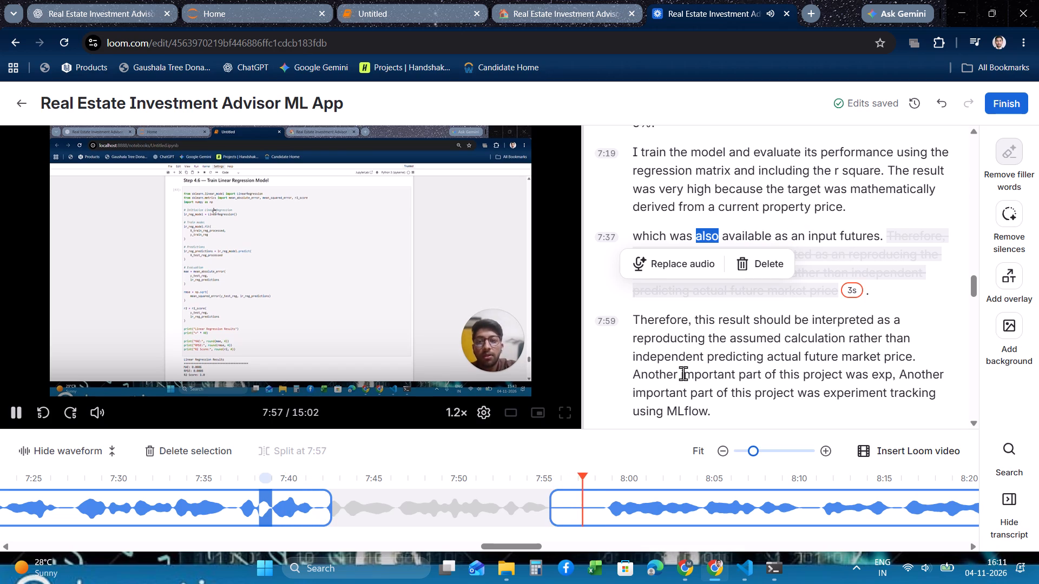
left_click(567, 520)
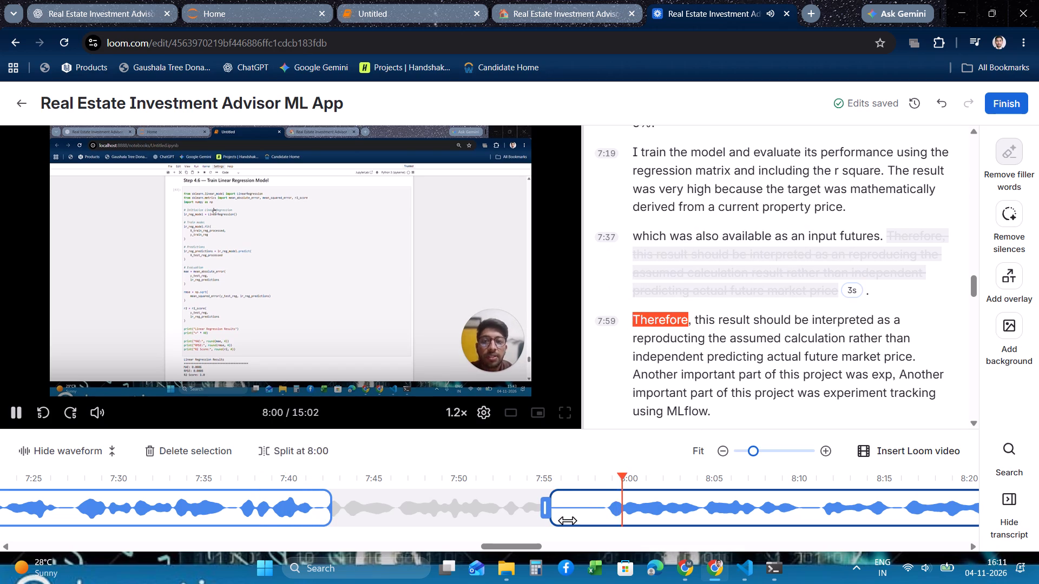
left_click_drag(545, 514, 590, 514)
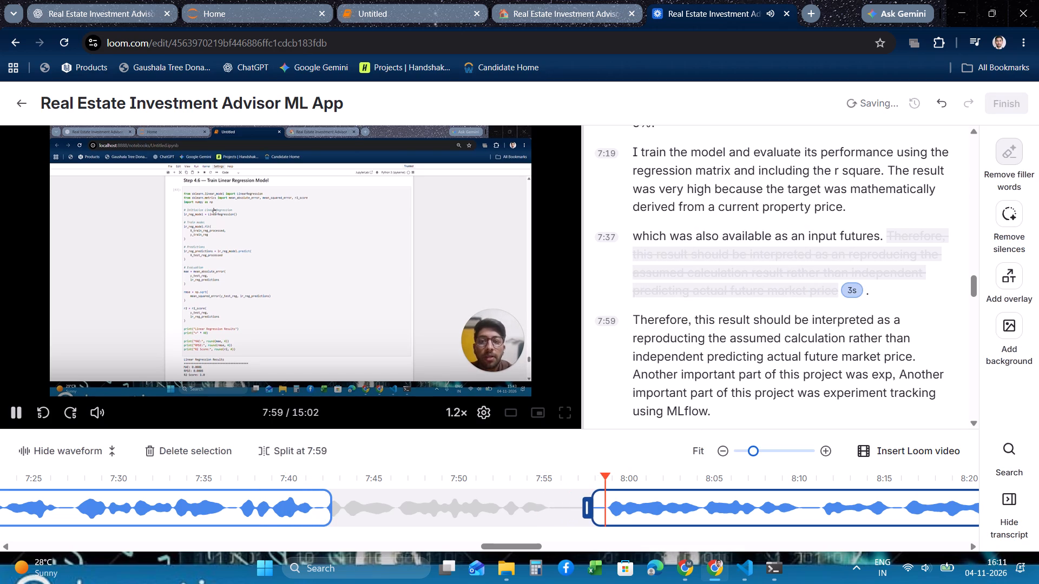
left_click_drag(590, 514, 590, 514)
left_click(567, 509)
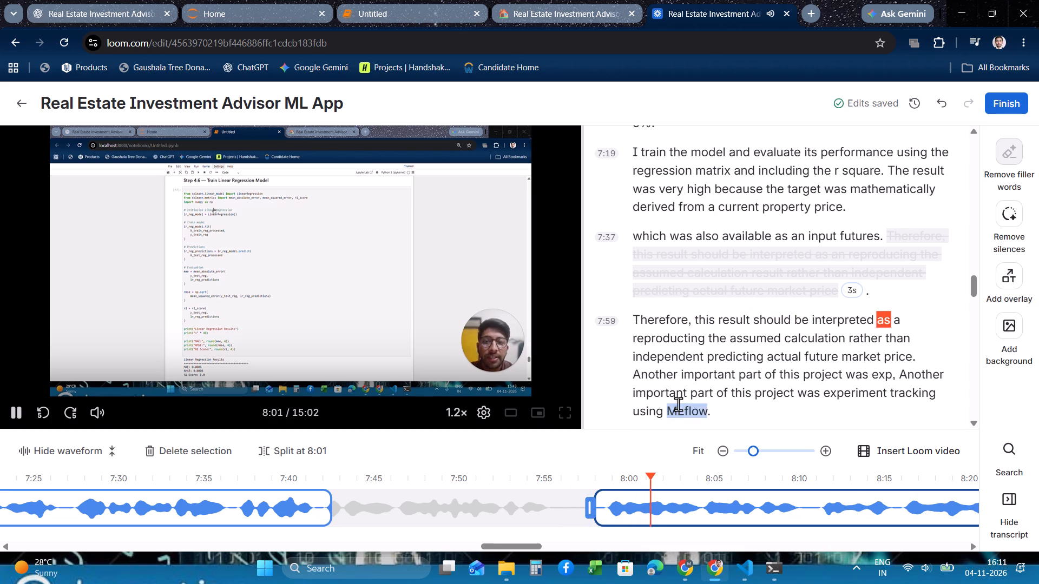
Tighten the cut after "futures" by moving its start back to about 7:42 and its end slightly later, near 7:58.
left_click(309, 512)
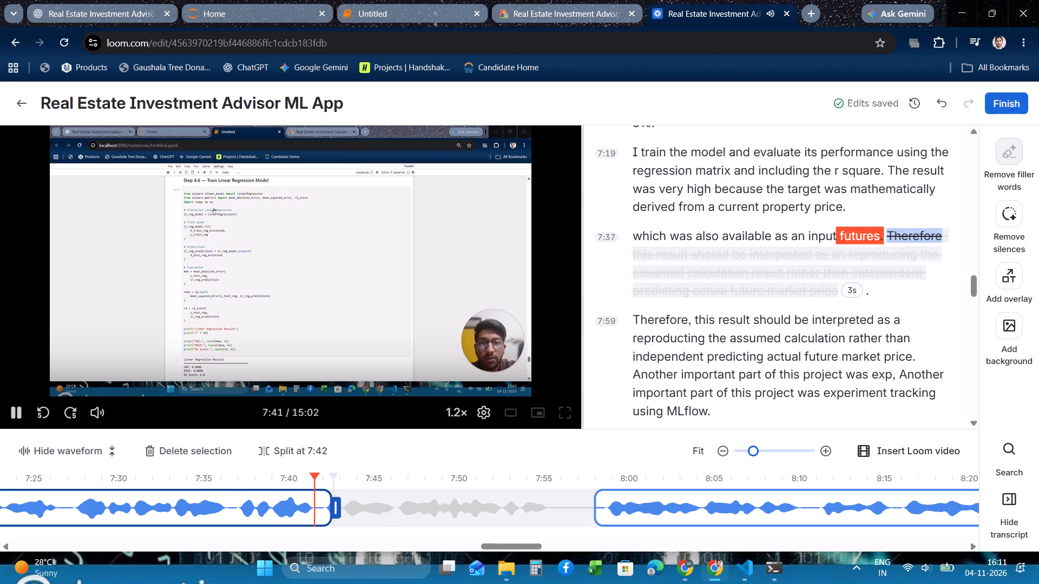
left_click_drag(333, 510, 319, 510)
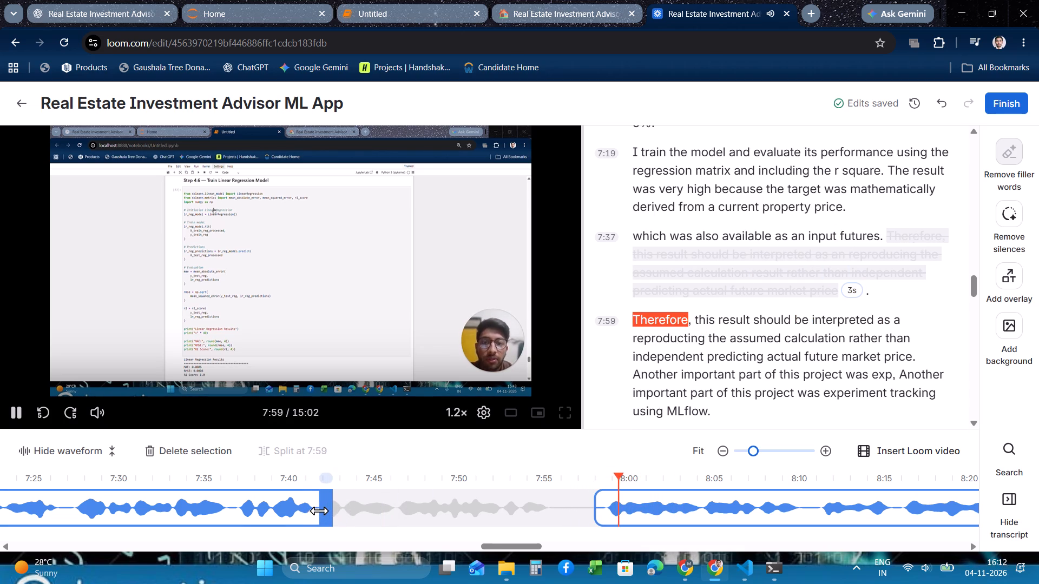
left_click_drag(319, 510, 317, 510)
left_click(296, 510)
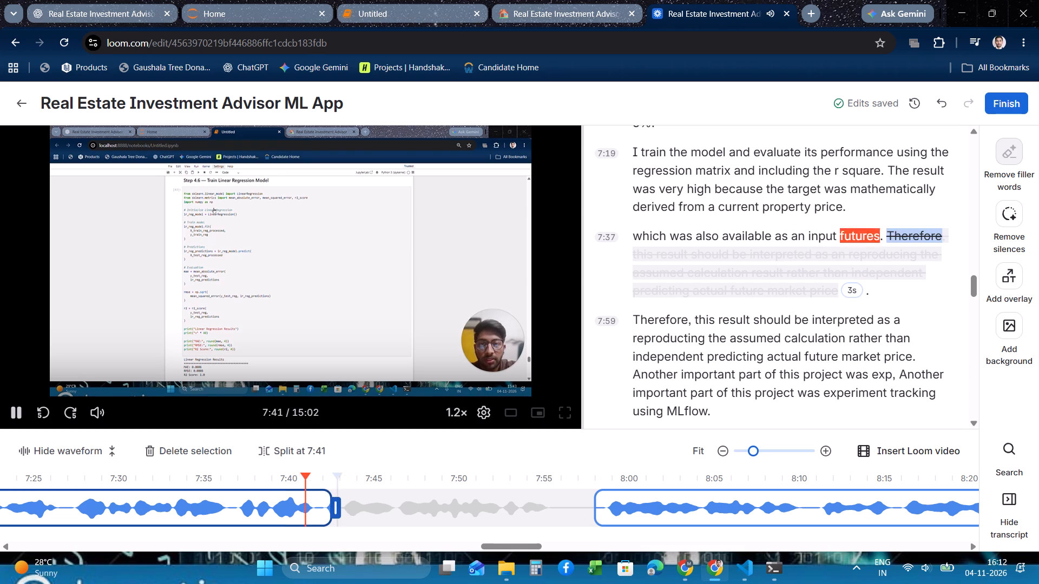
left_click_drag(338, 507, 325, 505)
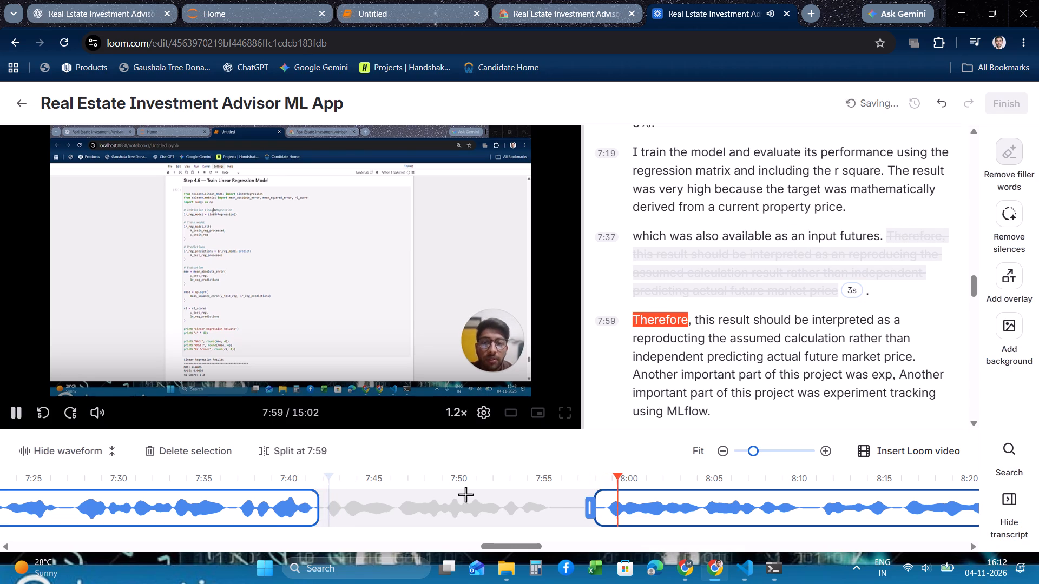
left_click_drag(593, 508, 597, 508)
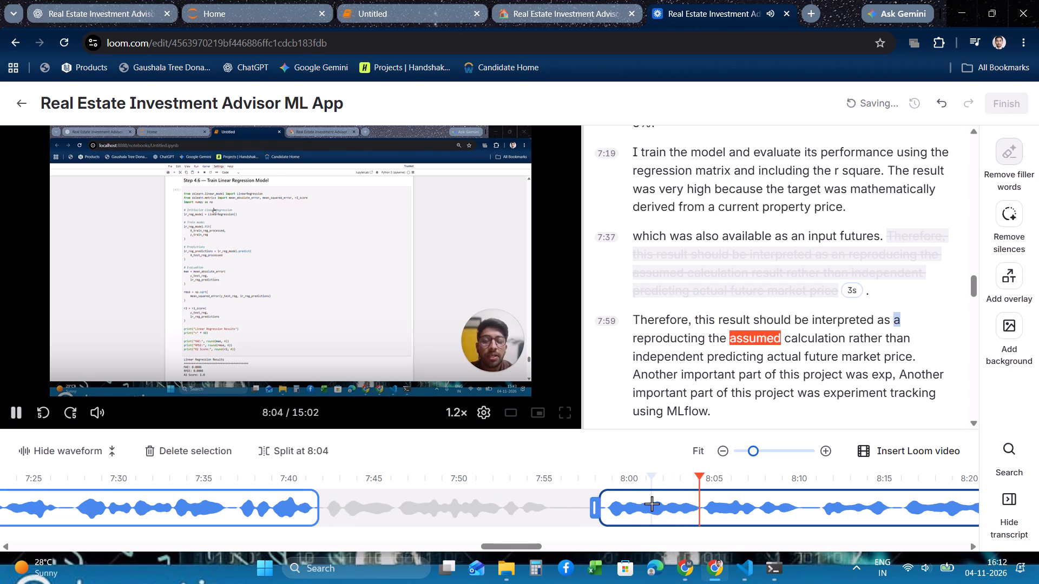
Follow the playback through the 7:59 paragraph, checking the repeated "Another important part of this project" wording.
scroll(652, 503, "left", 4)
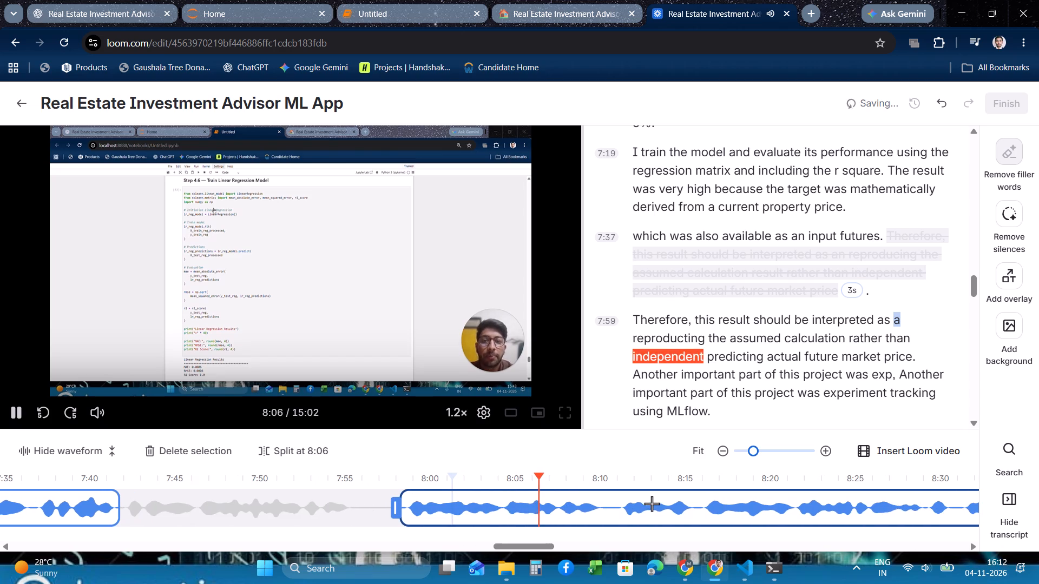
scroll(652, 503, "left", 4)
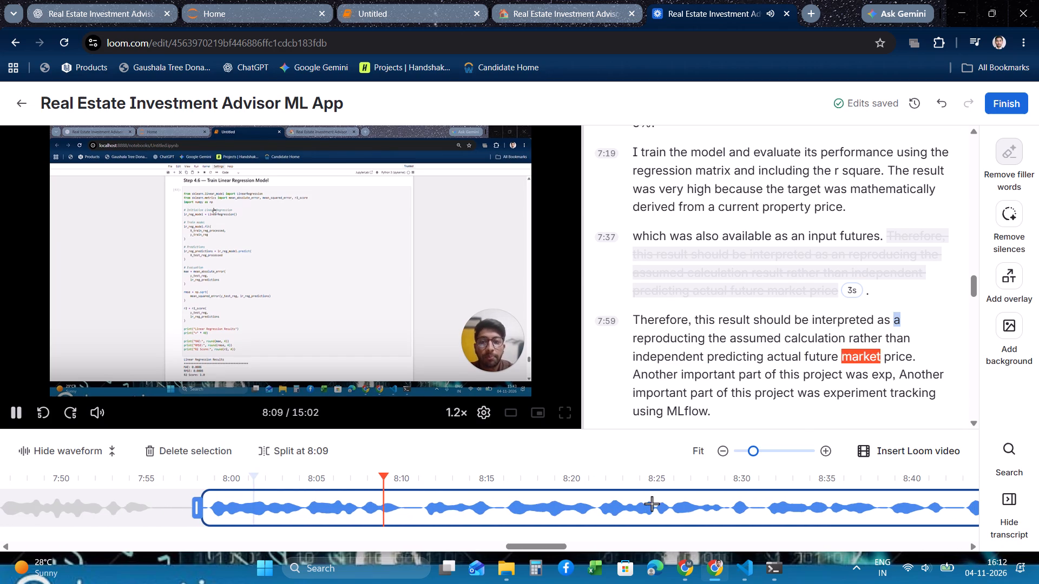
scroll(652, 503, "left", 1)
scroll(838, 384, "down", 1)
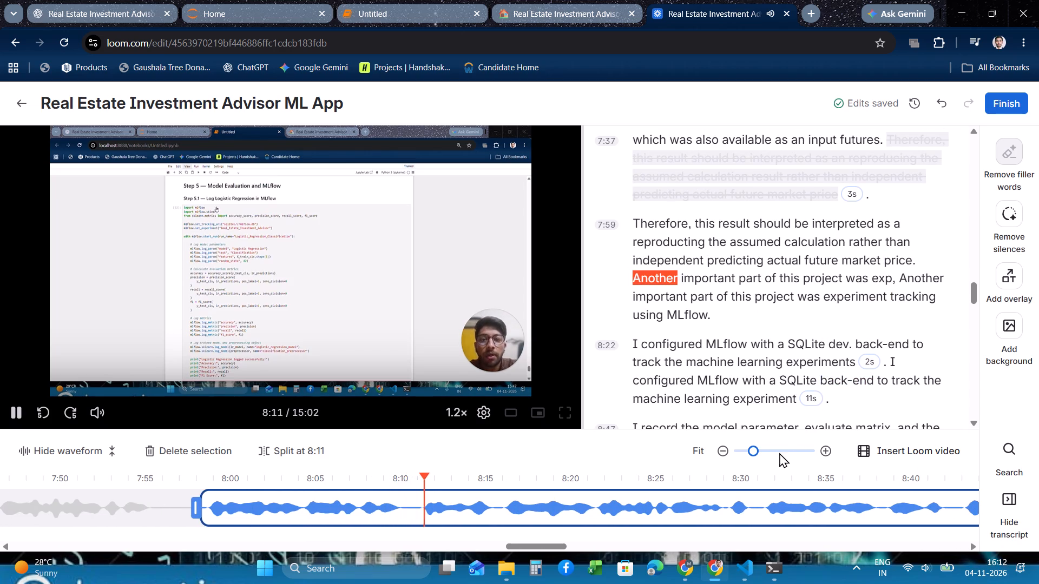
scroll(747, 503, "left", 1)
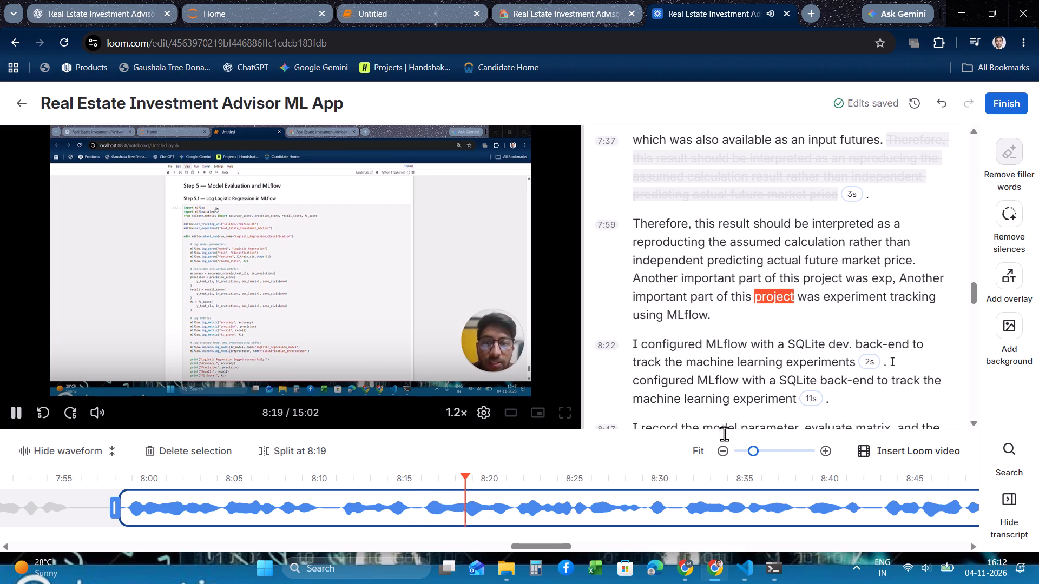
Replay the end of the first "Another important part" phrase and delete the section from about 8:15 to 8:17.
left_click(382, 504)
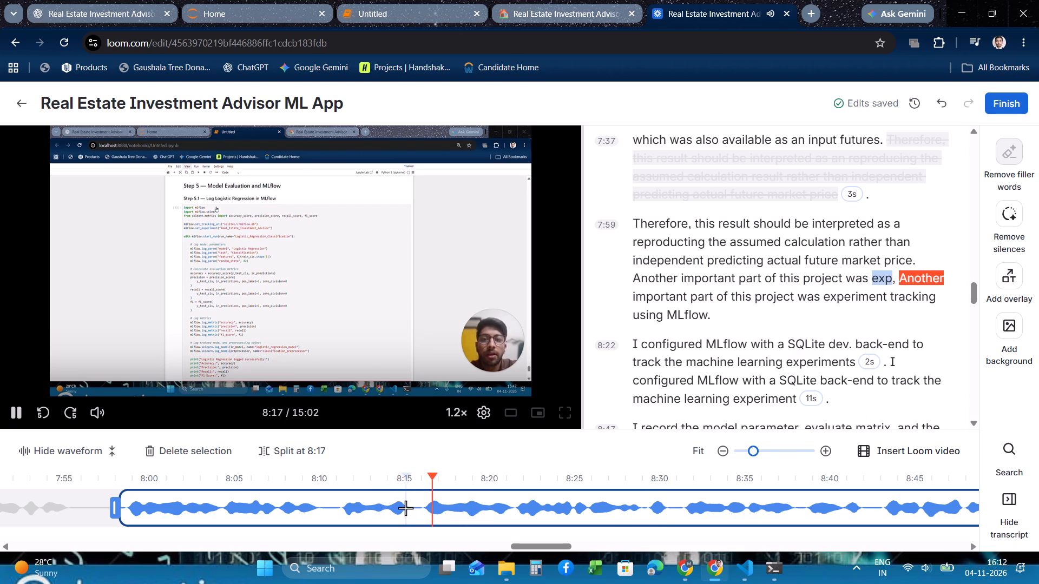
left_click_drag(404, 508, 434, 510)
left_click(205, 453)
Extend that cut's start back to about 8:10, removing "Another important part of this project was exp", and replay across it.
left_click(309, 501)
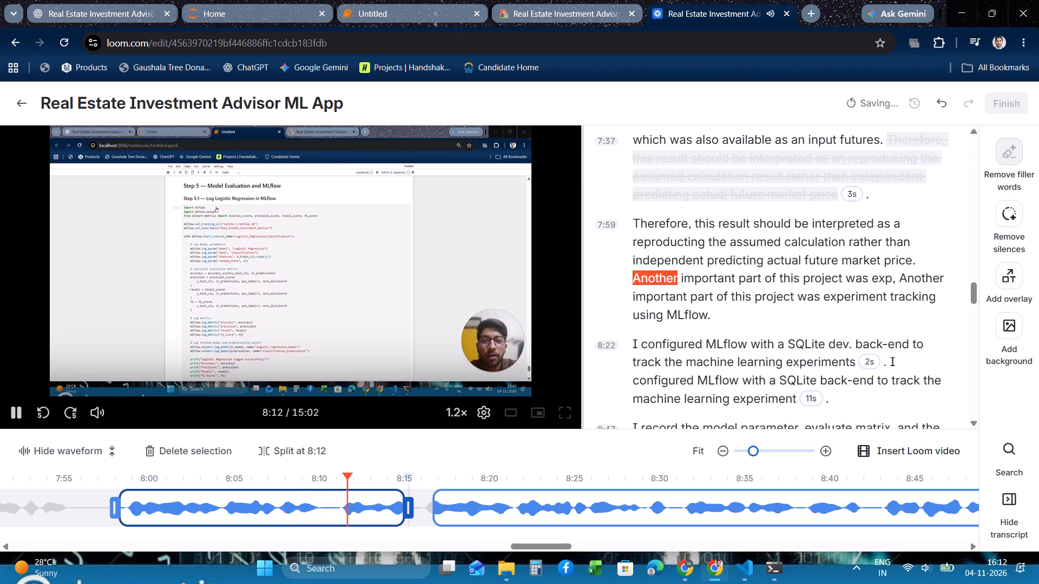
left_click_drag(409, 508, 353, 509)
left_click(262, 512)
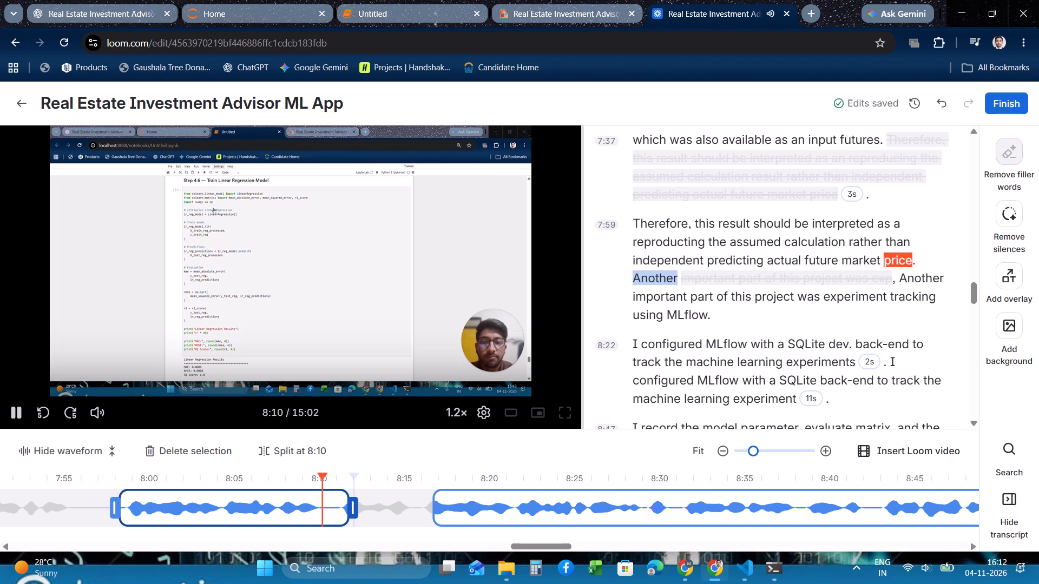
left_click_drag(354, 509, 327, 510)
left_click(380, 503)
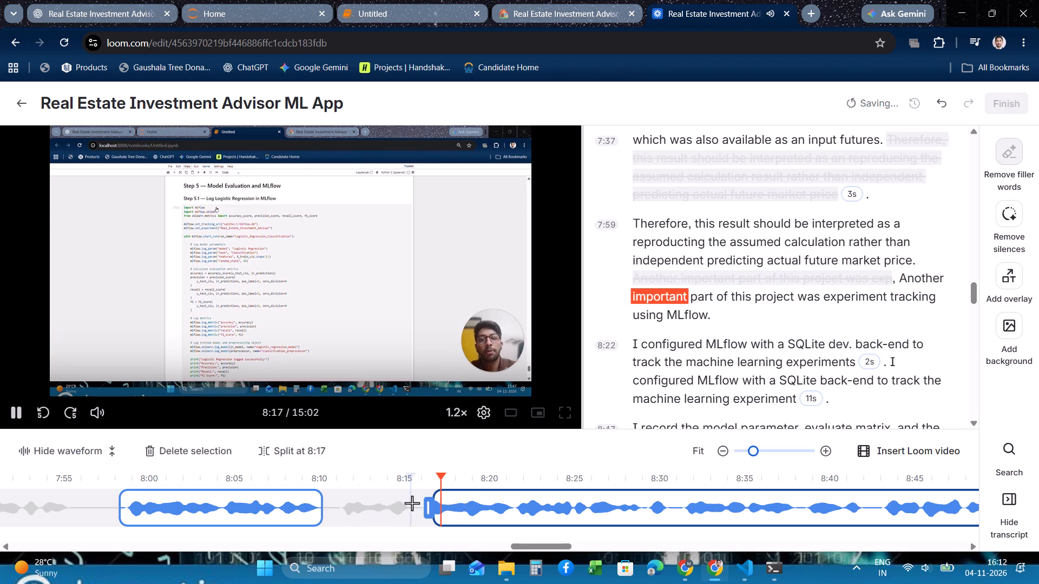
Fine-tune the end of the cut before the second "Another important part" to slightly past 8:16, replaying across it.
left_click_drag(429, 505, 418, 506)
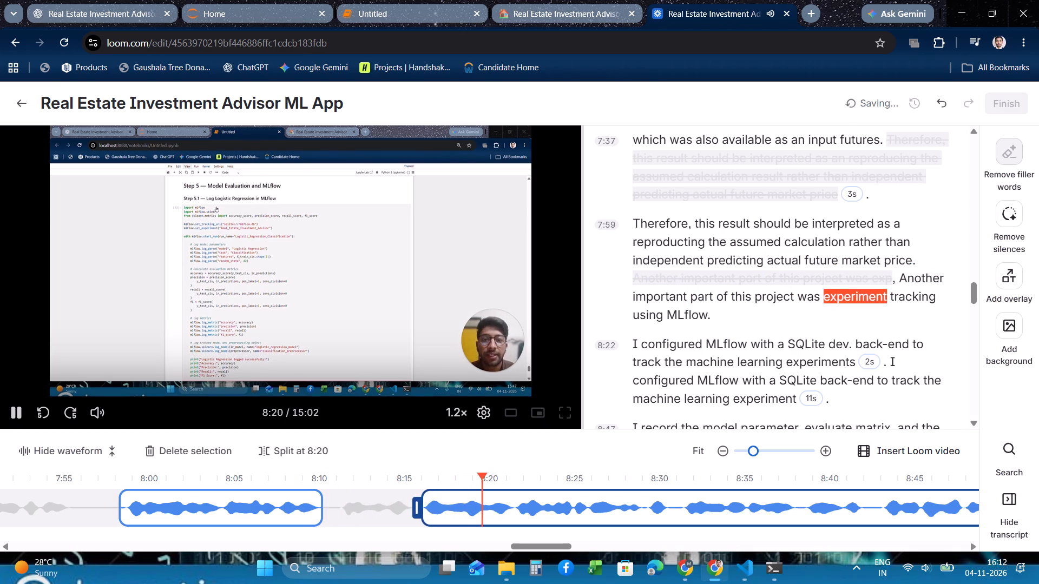
left_click(367, 506)
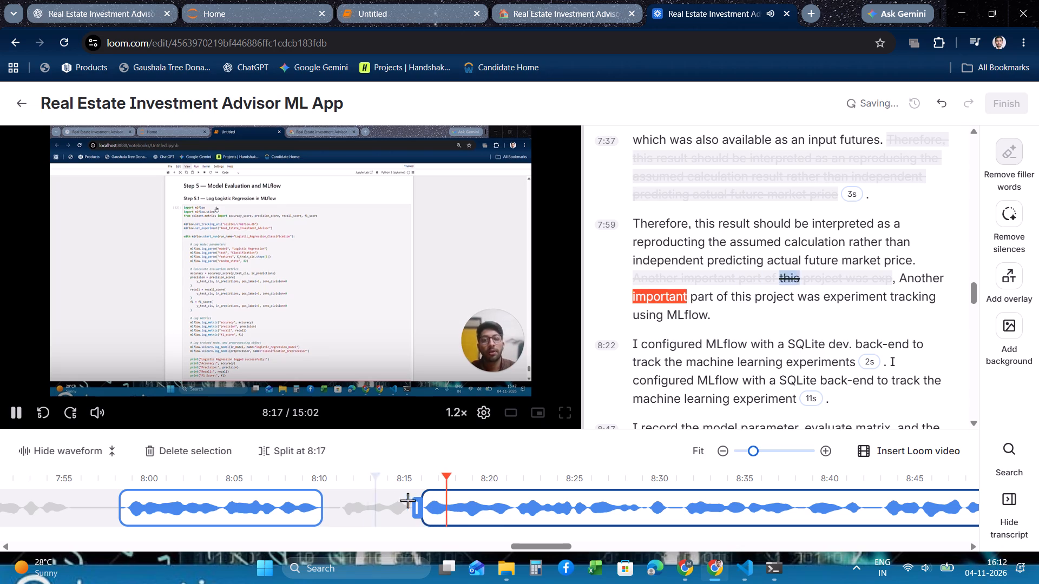
left_click(377, 506)
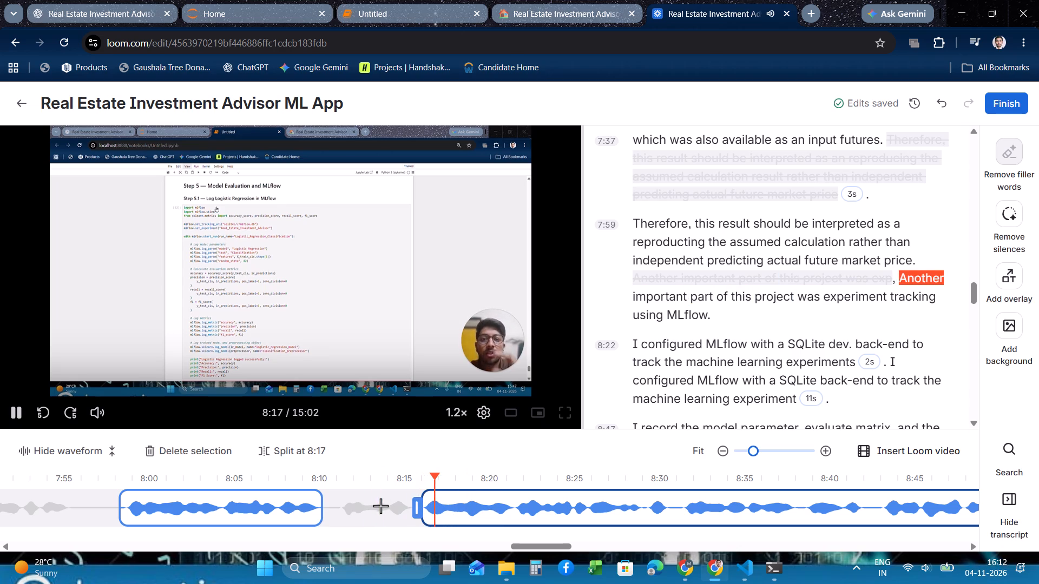
left_click_drag(420, 505, 426, 503)
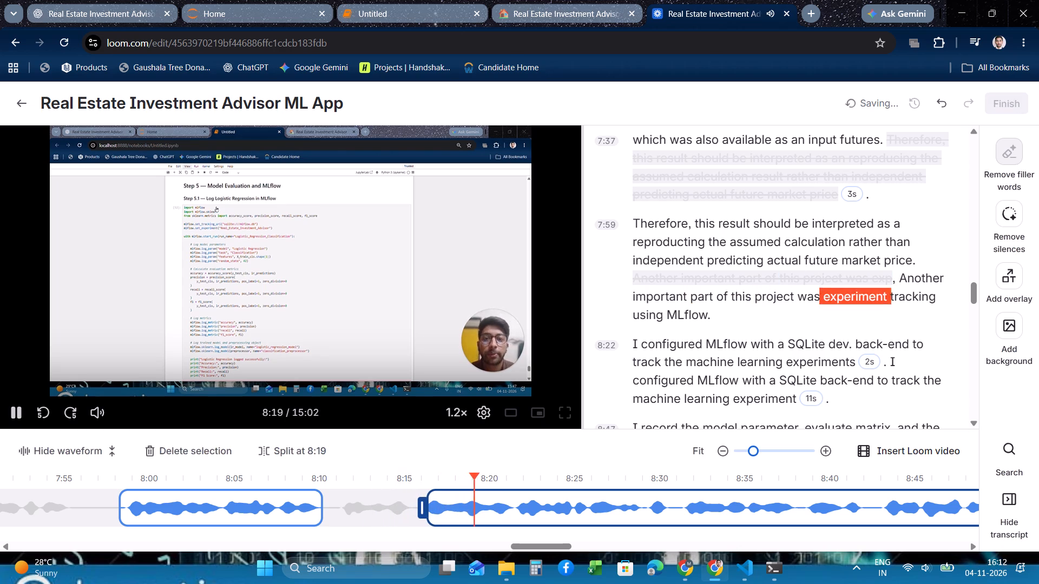
left_click_drag(426, 503, 429, 504)
left_click(372, 513)
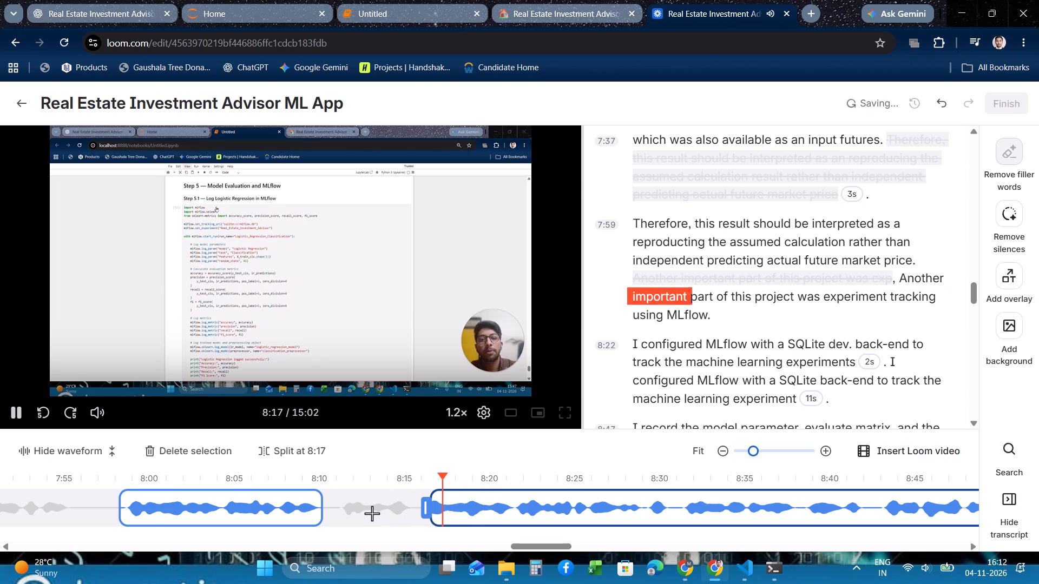
Replay the end of "future market price" and move the start of the following cut slightly later, to about 8:11.
left_click(253, 514)
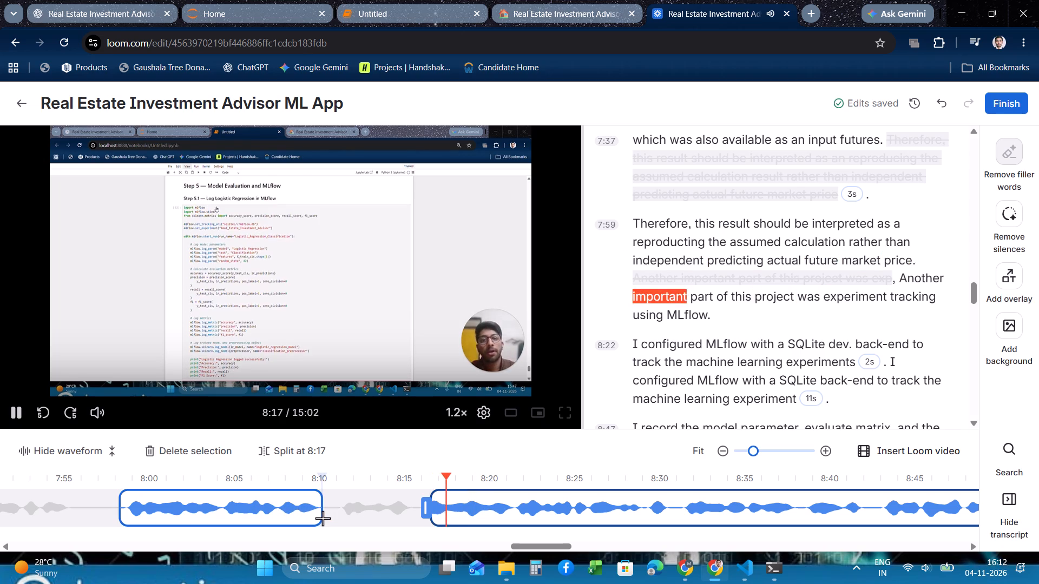
left_click(301, 509)
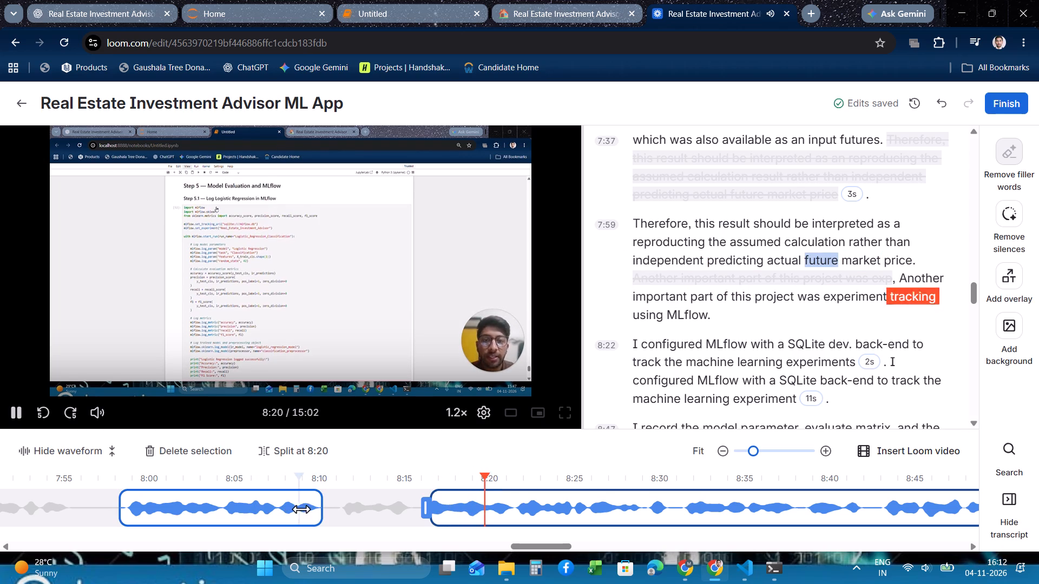
left_click_drag(325, 509, 335, 508)
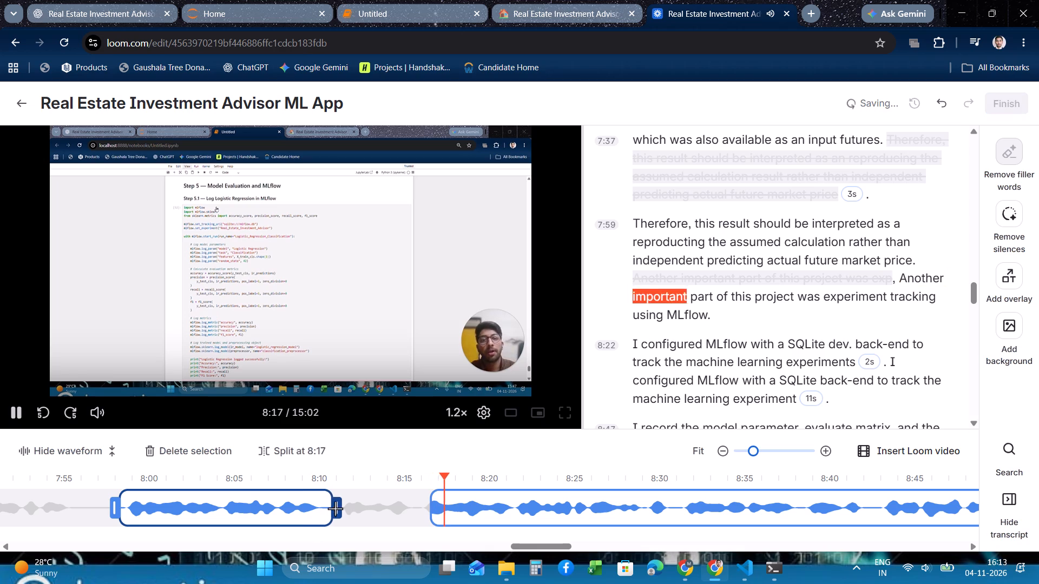
left_click(242, 519)
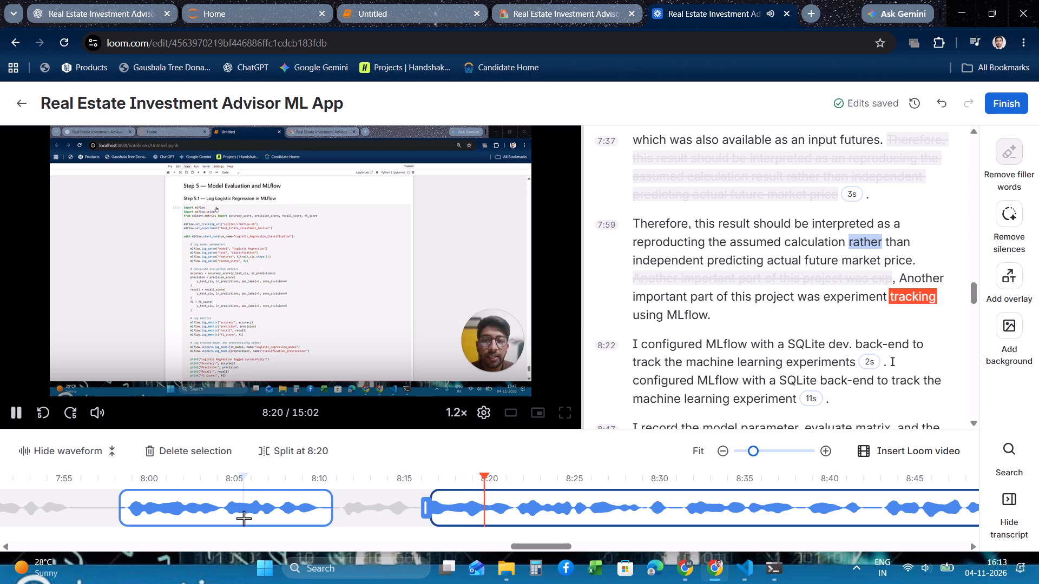
Follow the playback past 8:22 and delete the first "I configured MLflow with a SQLite dev. back-end to track the machine learning experiments".
scroll(324, 508, "left", 1)
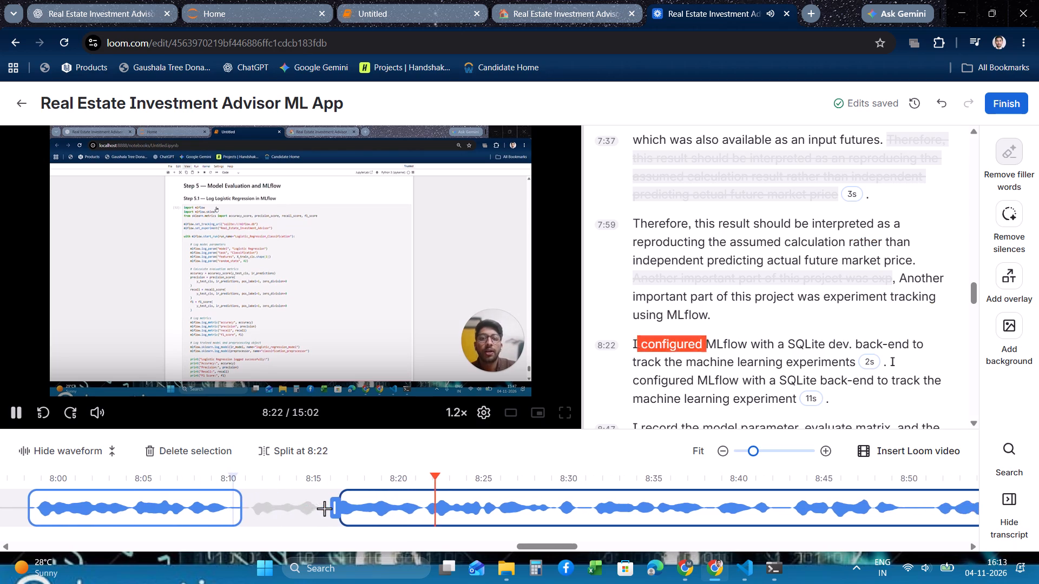
scroll(324, 508, "left", 2)
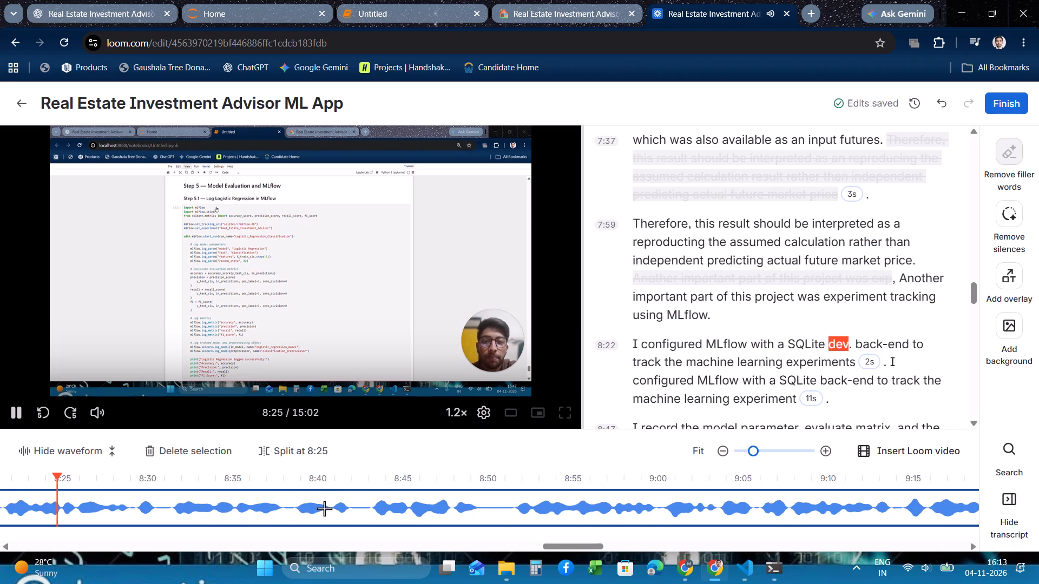
scroll(324, 508, "left", 1)
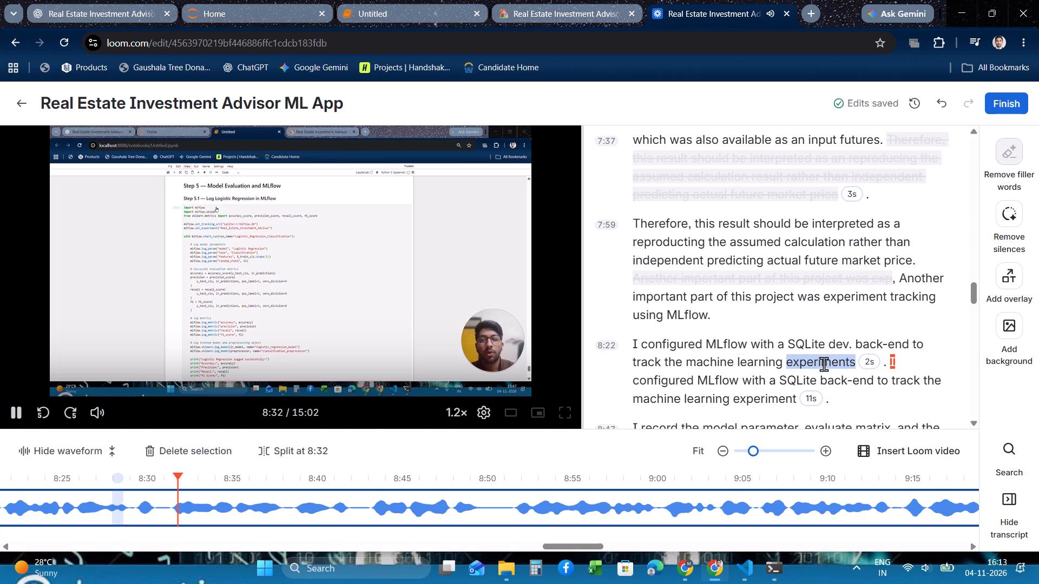
left_click_drag(851, 361, 636, 345)
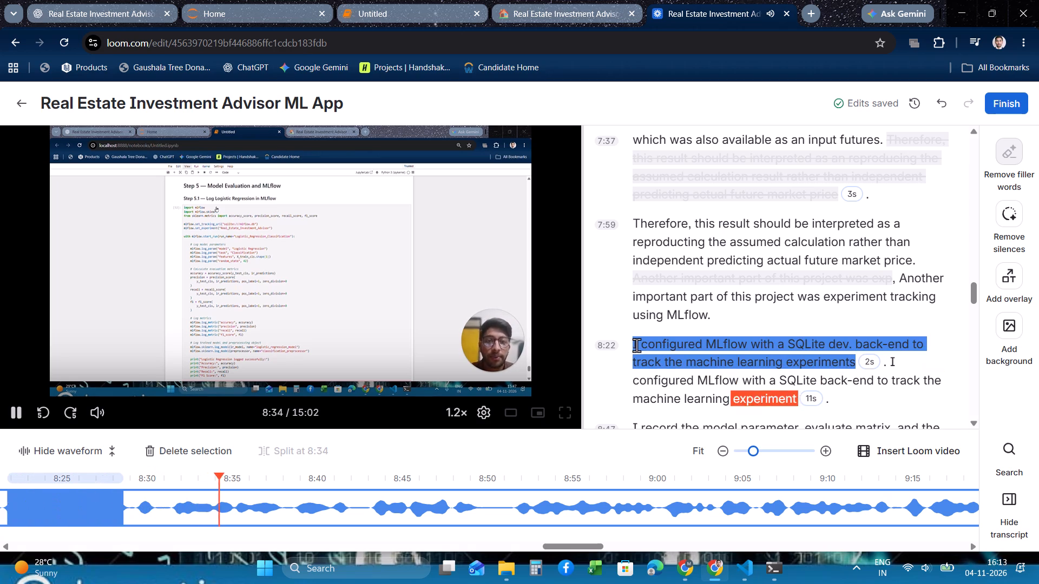
left_click_drag(636, 345, 635, 344)
left_click(678, 362)
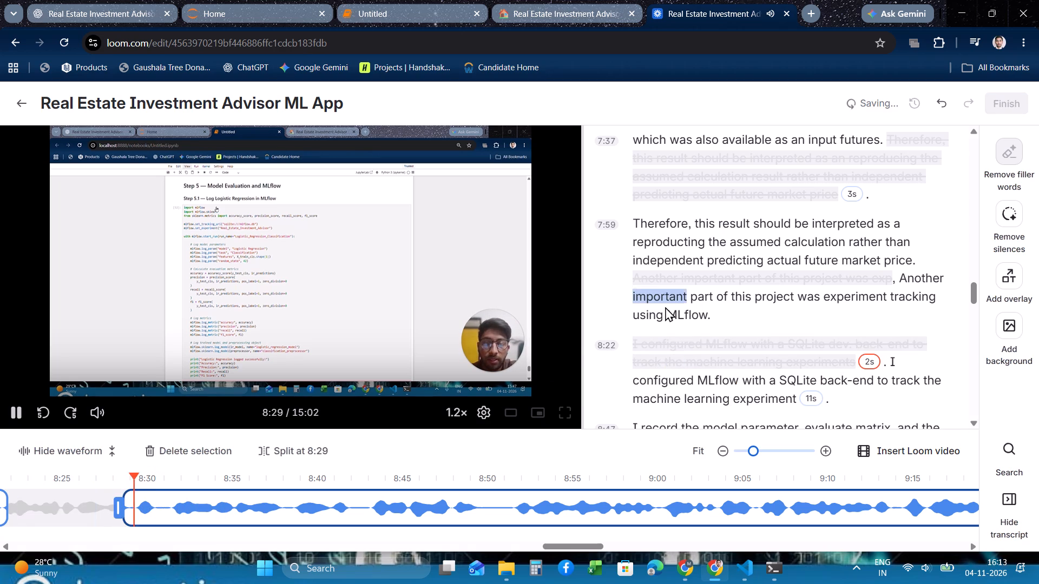
Replay across the deleted SQLite sentence and extend that cut's end to about 8:32.
left_click(665, 310)
left_click(642, 315)
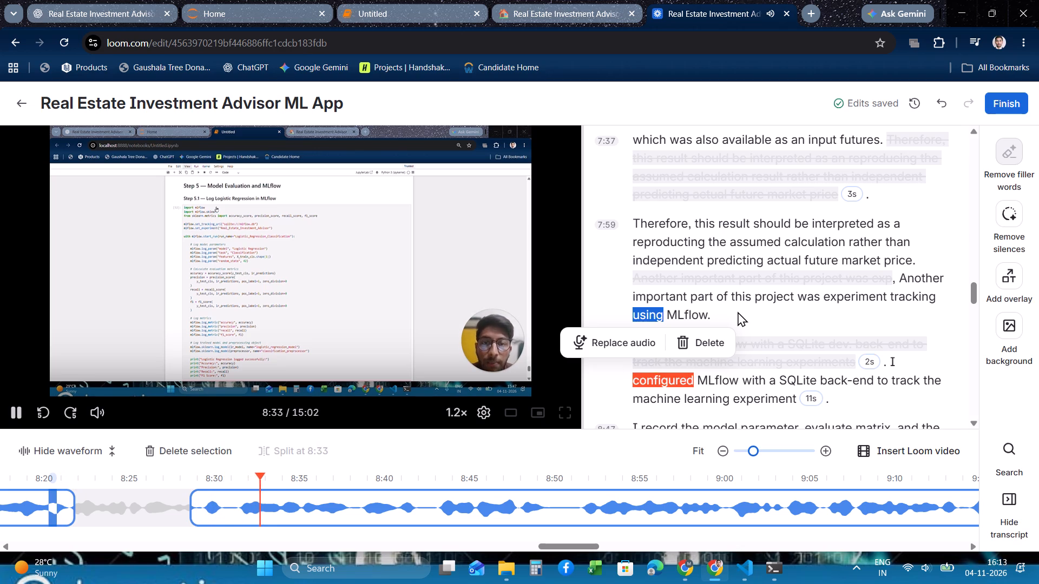
left_click(692, 298)
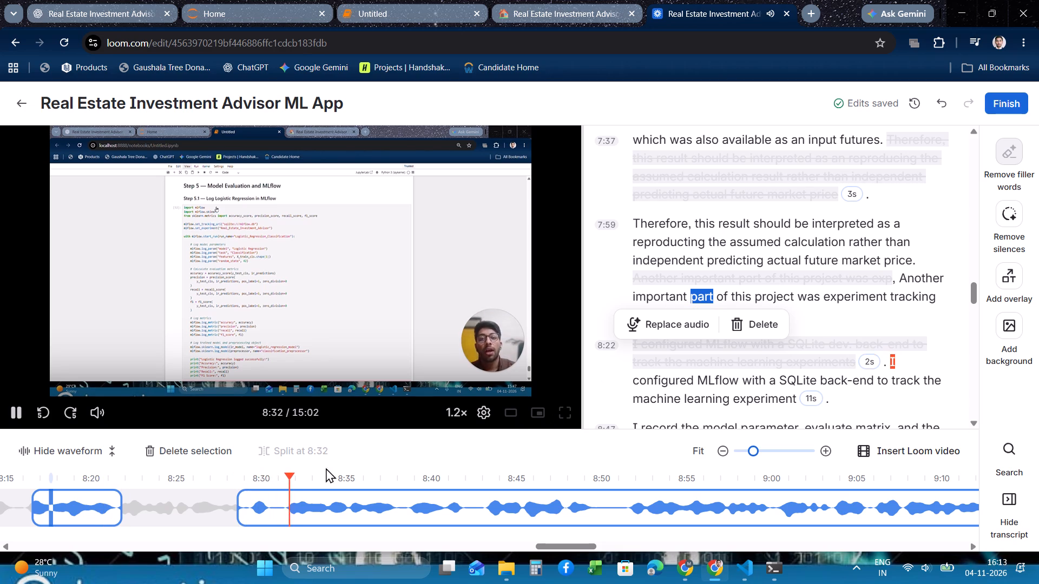
left_click(241, 506)
left_click_drag(234, 507, 257, 507)
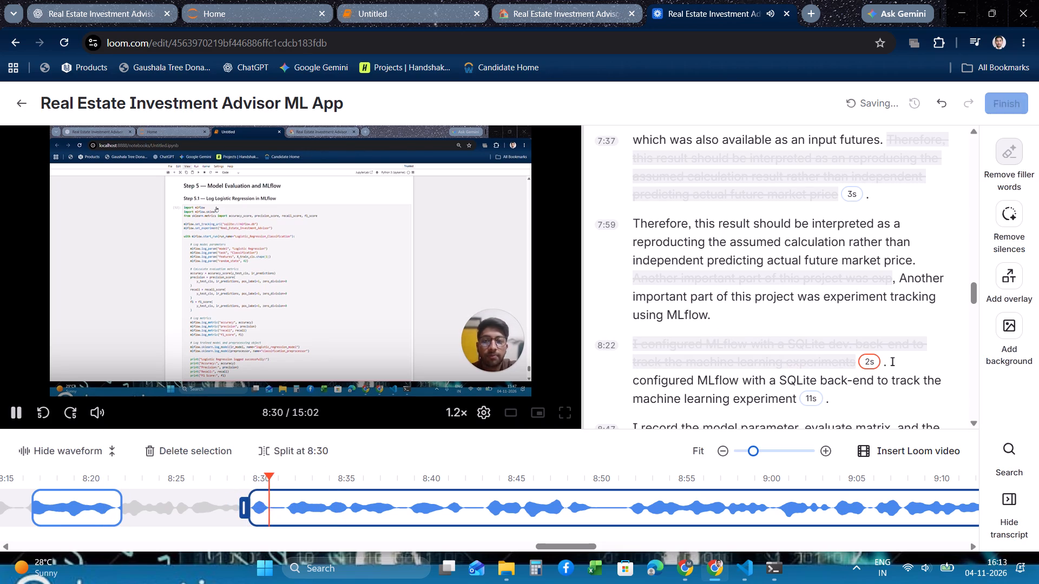
left_click_drag(257, 507, 287, 507)
left_click(247, 507)
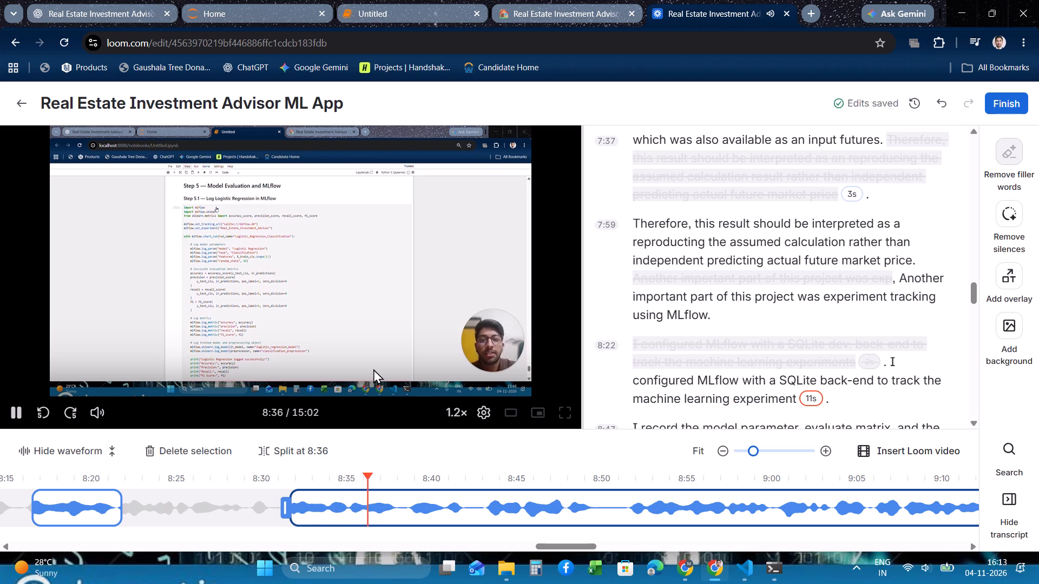
Replay the narration before the 8:47 paragraph and delete the section from about 8:41 to 8:44.
scroll(755, 375, "down", 3)
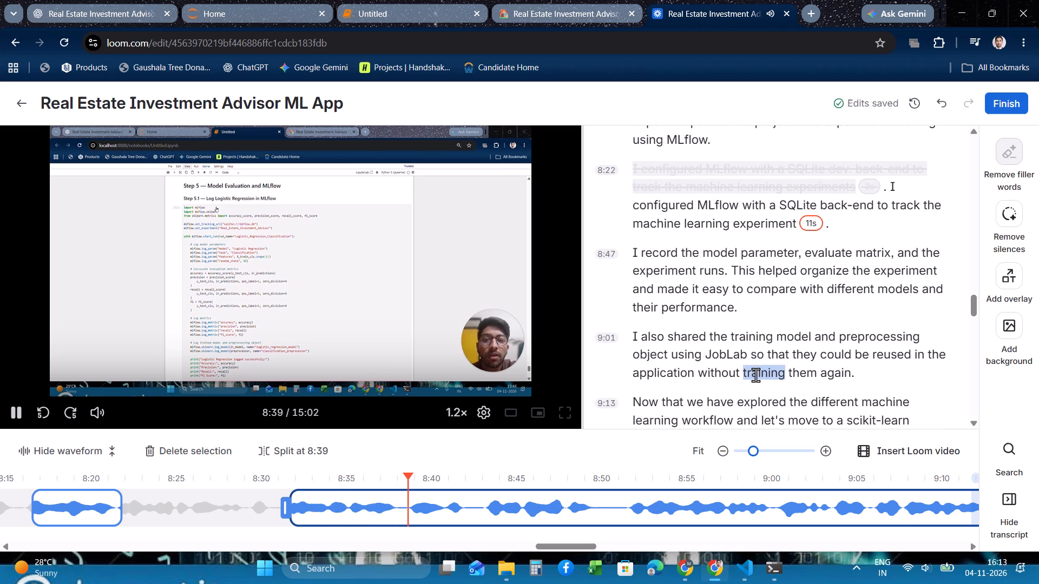
scroll(755, 375, "down", 1)
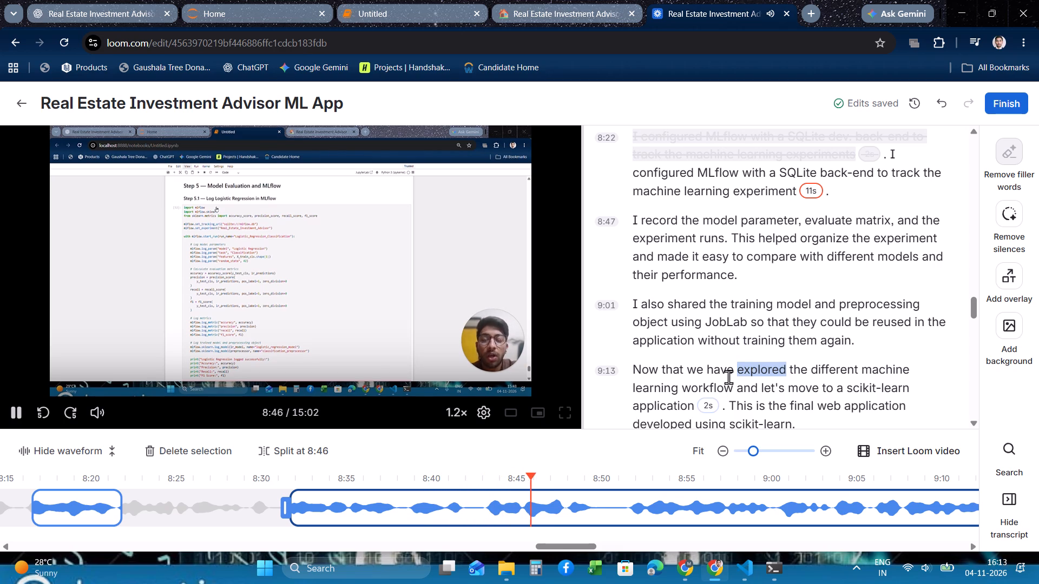
left_click(397, 503)
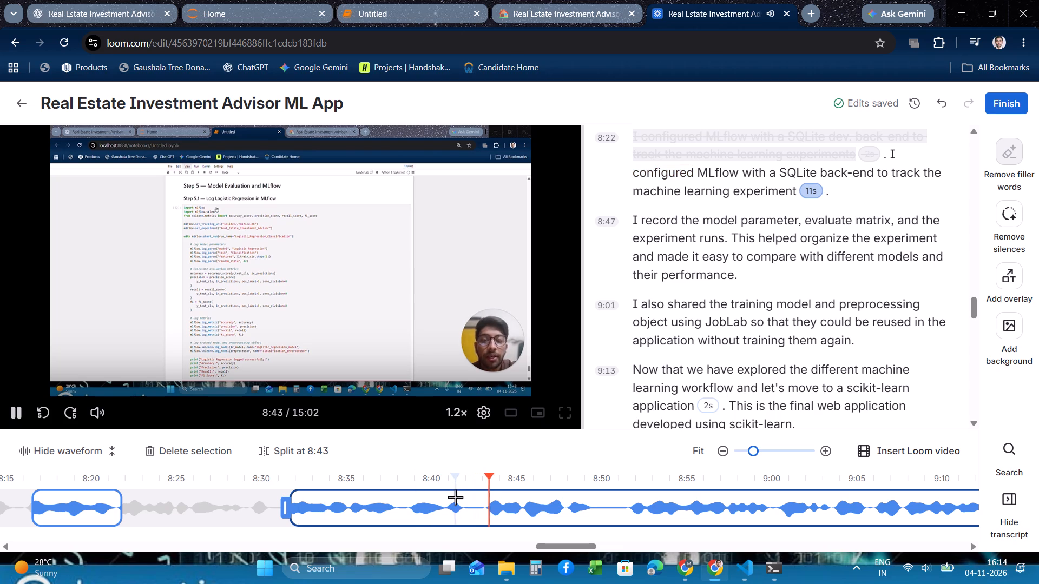
left_click_drag(448, 509, 476, 509)
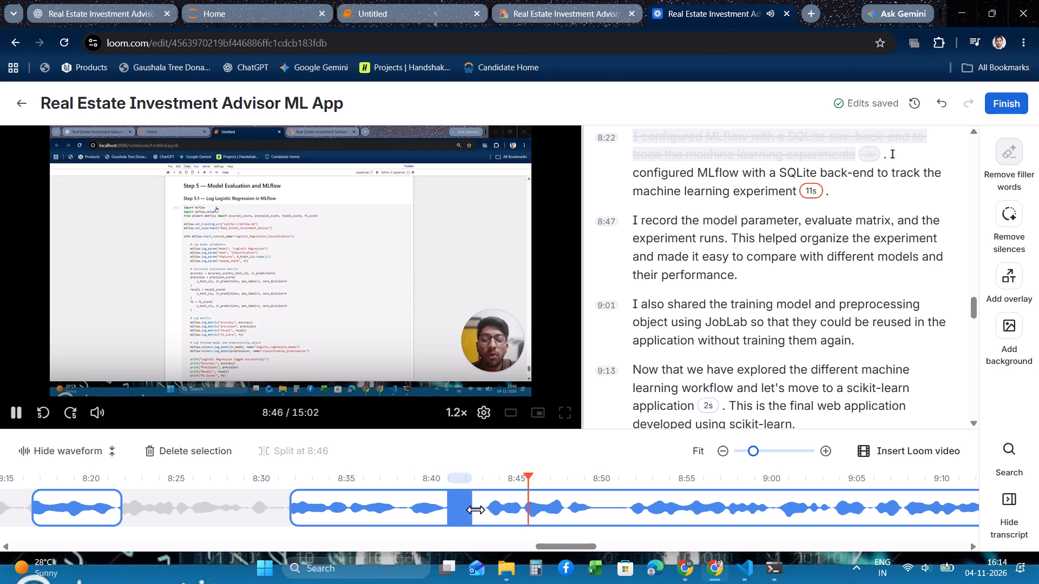
left_click_drag(476, 509, 496, 508)
left_click(205, 452)
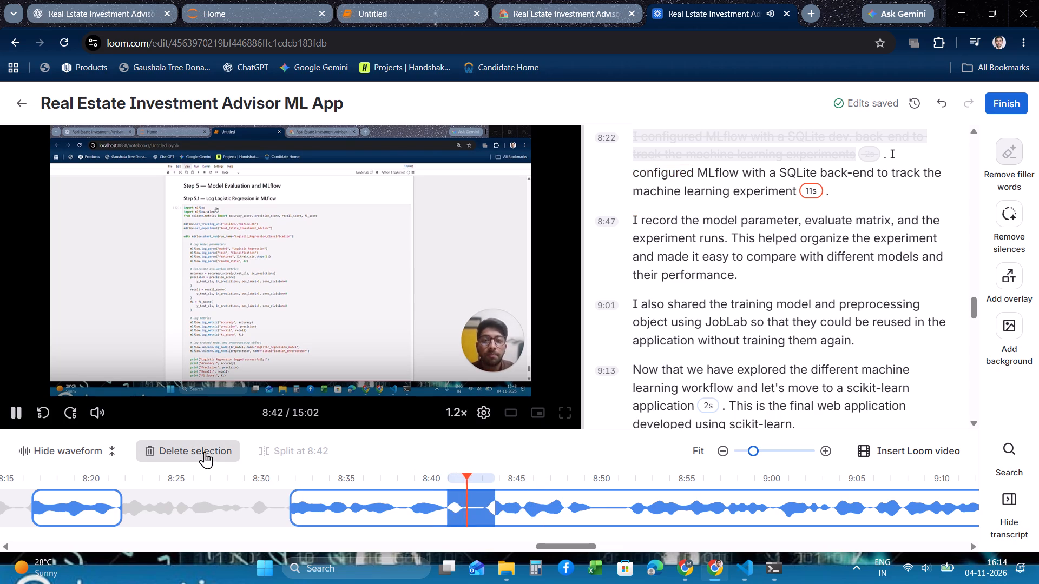
Adjust that cut so it starts at about 8:39 and ends at about 8:42, replaying across it after each change.
left_click(361, 508)
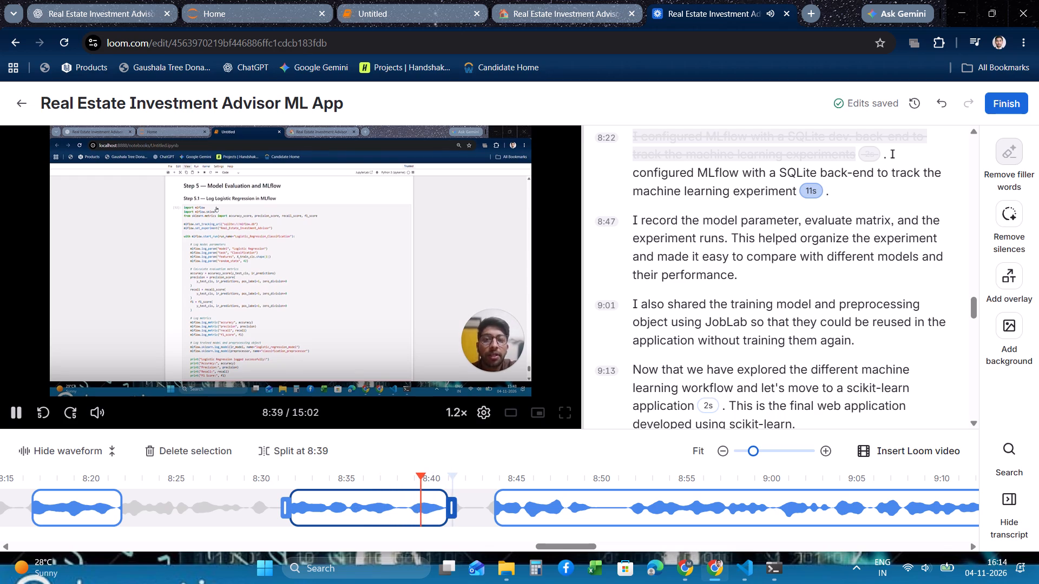
left_click_drag(453, 510, 419, 510)
left_click(326, 506)
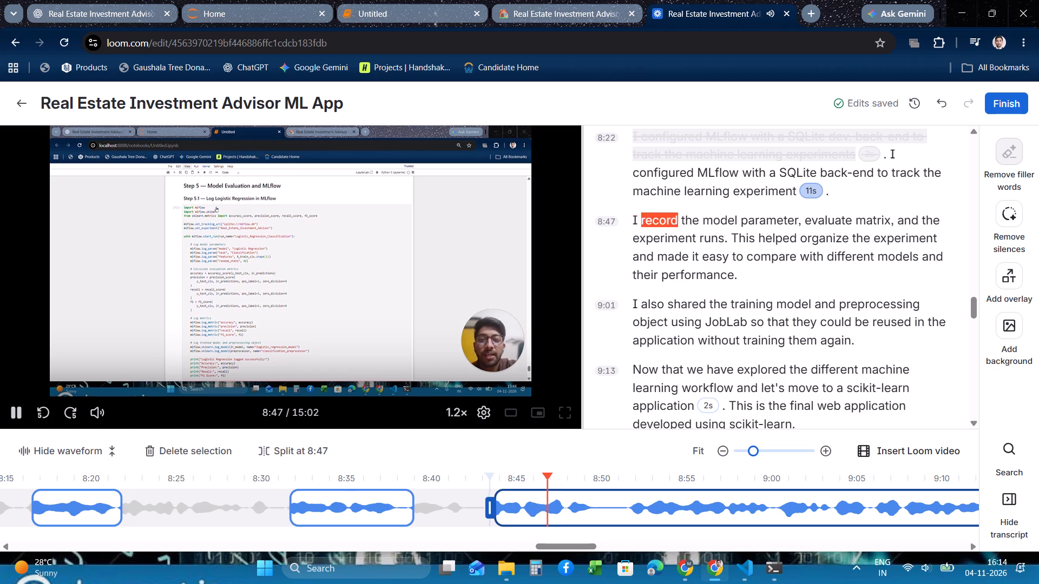
left_click_drag(490, 507, 468, 507)
left_click(343, 506)
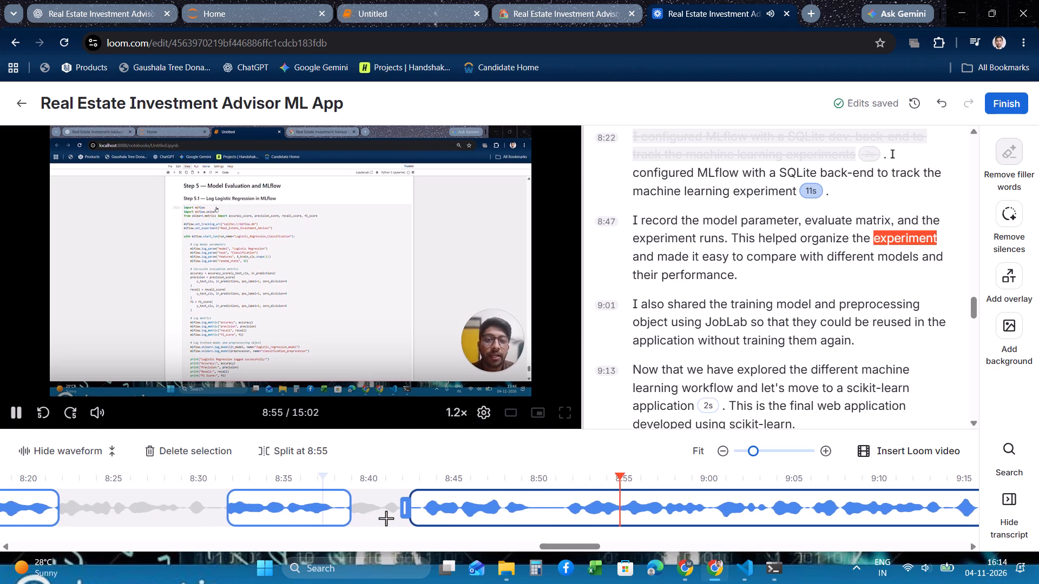
Follow the playback from the 8:47 paragraph into the 9:13 paragraph, checking the narration against the transcript and waveform.
scroll(546, 510, "left", 1)
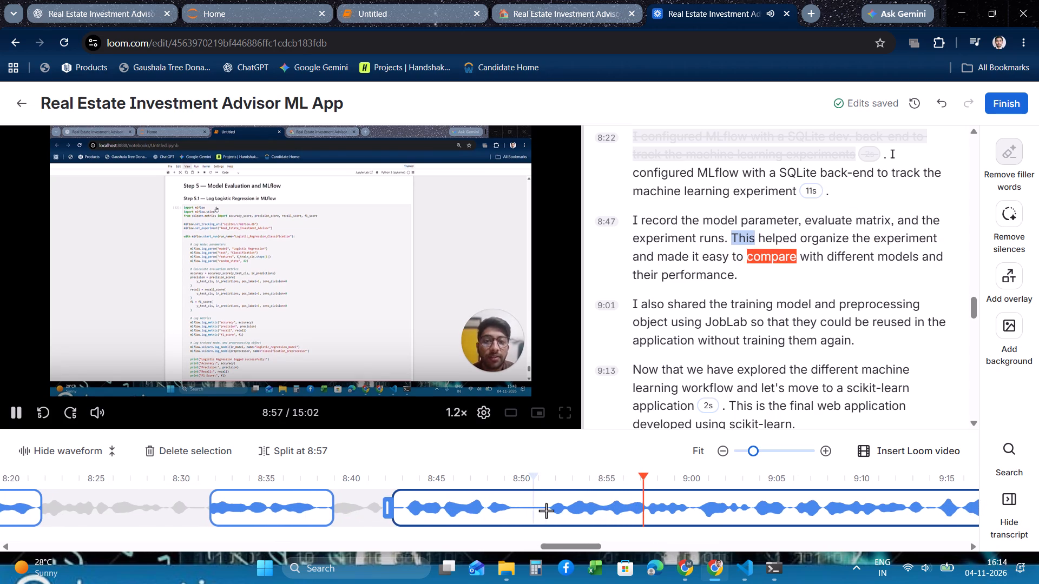
scroll(546, 510, "left", 2)
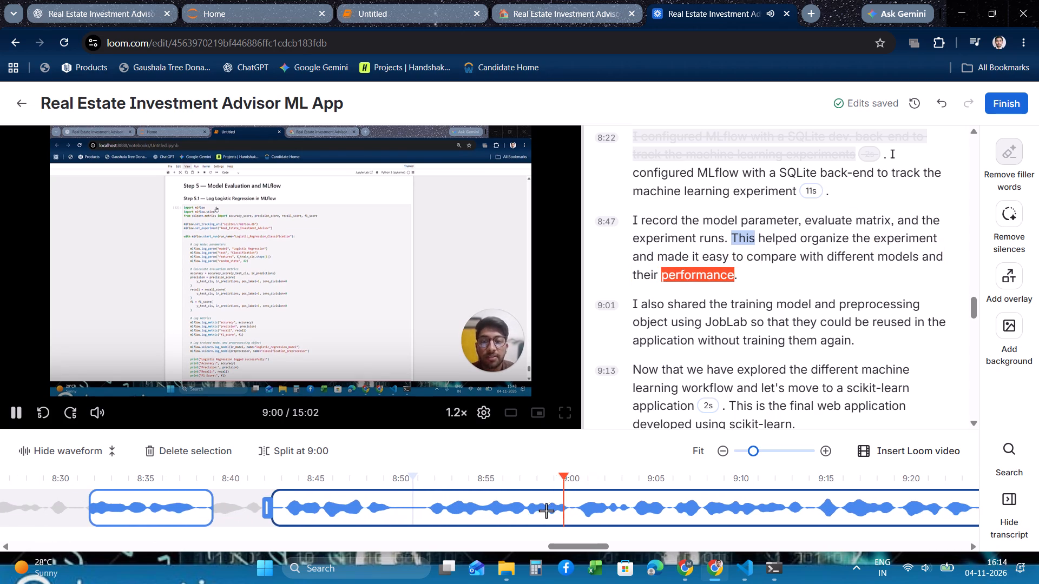
scroll(546, 510, "left", 2)
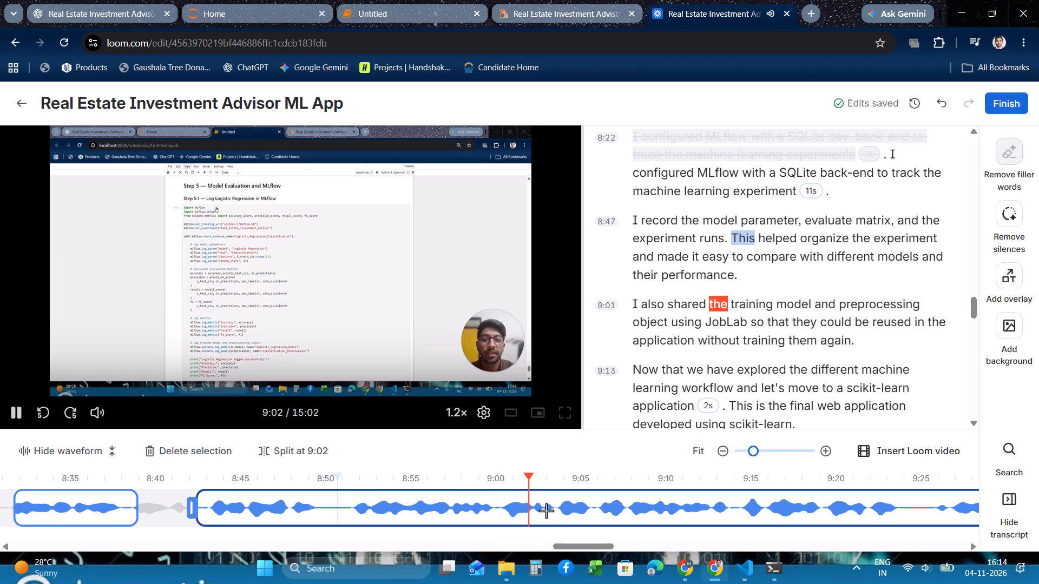
scroll(546, 510, "left", 2)
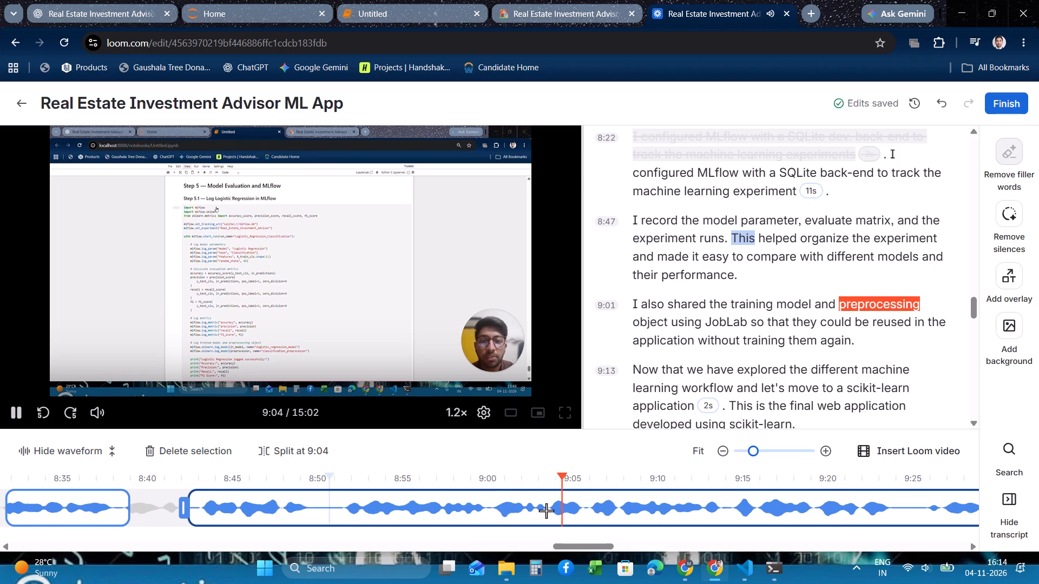
scroll(546, 510, "left", 1)
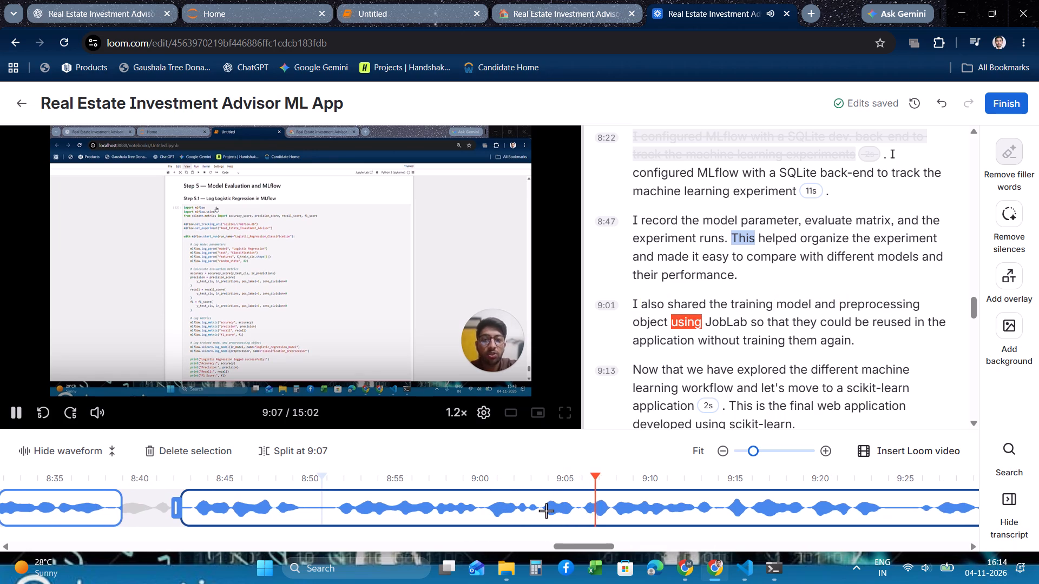
scroll(546, 510, "left", 2)
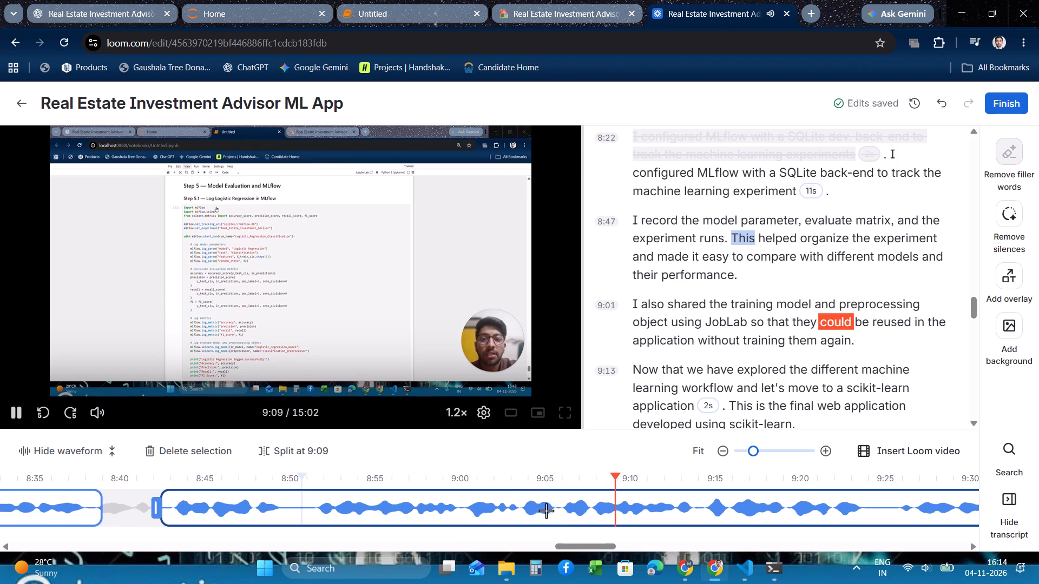
scroll(546, 510, "left", 2)
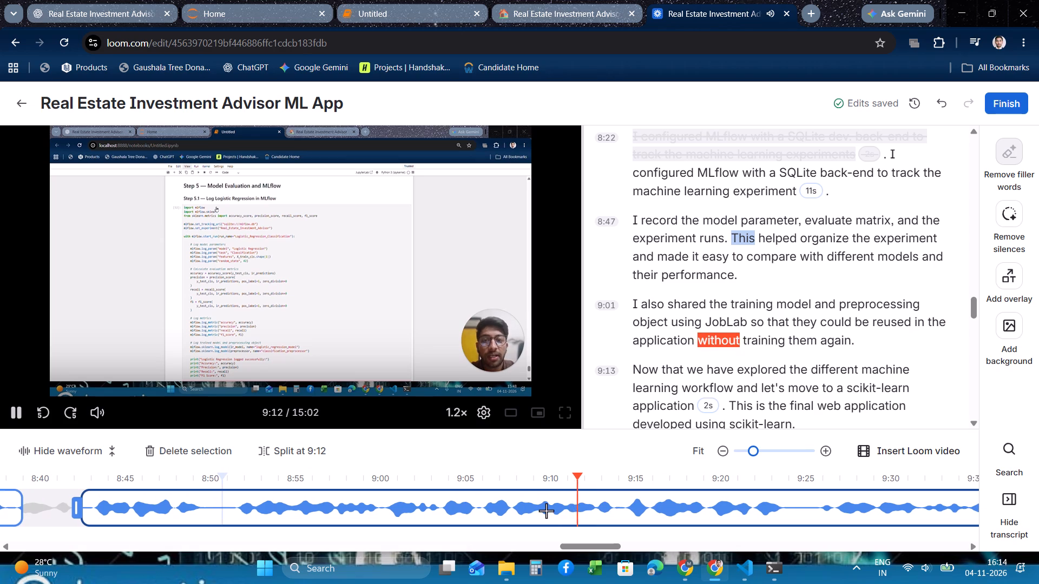
scroll(546, 510, "left", 3)
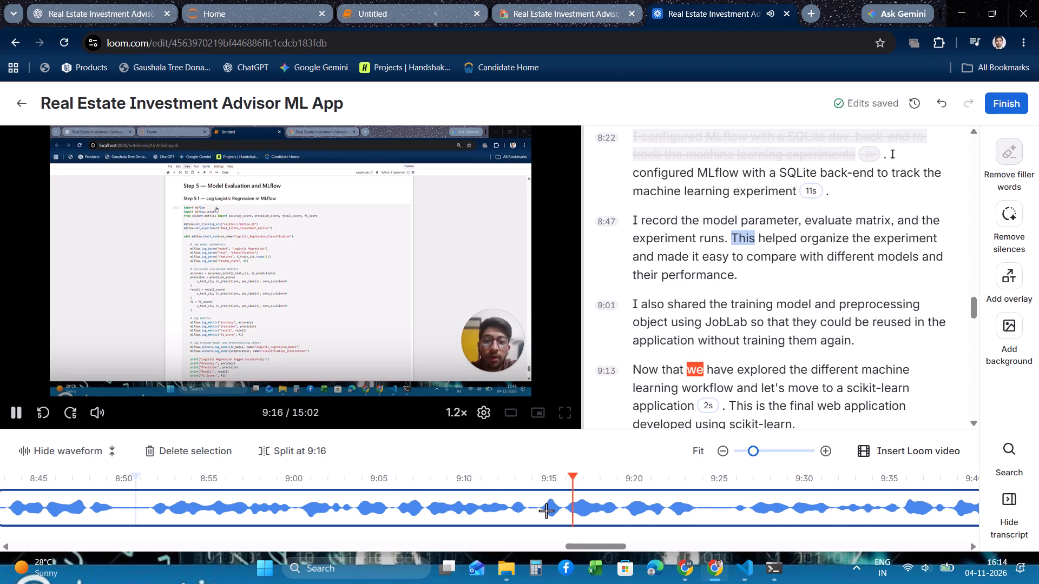
scroll(546, 510, "left", 1)
scroll(740, 342, "down", 1)
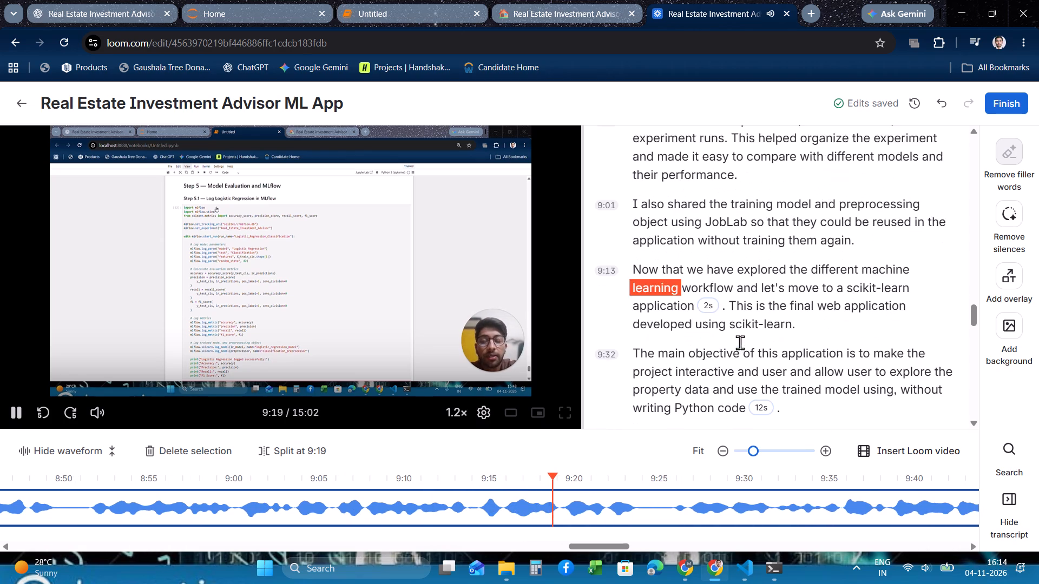
Replace the audio of "scikit-learn" at the end of the 9:13 paragraph with "streamlit" and accept AI voice regeneration.
scroll(740, 342, "down", 2)
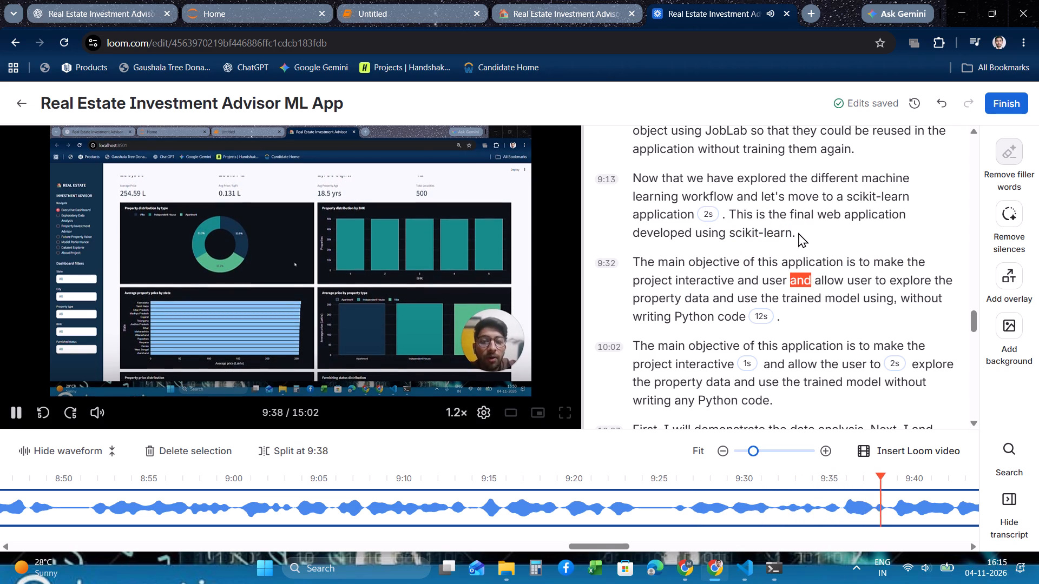
left_click_drag(798, 233, 755, 233)
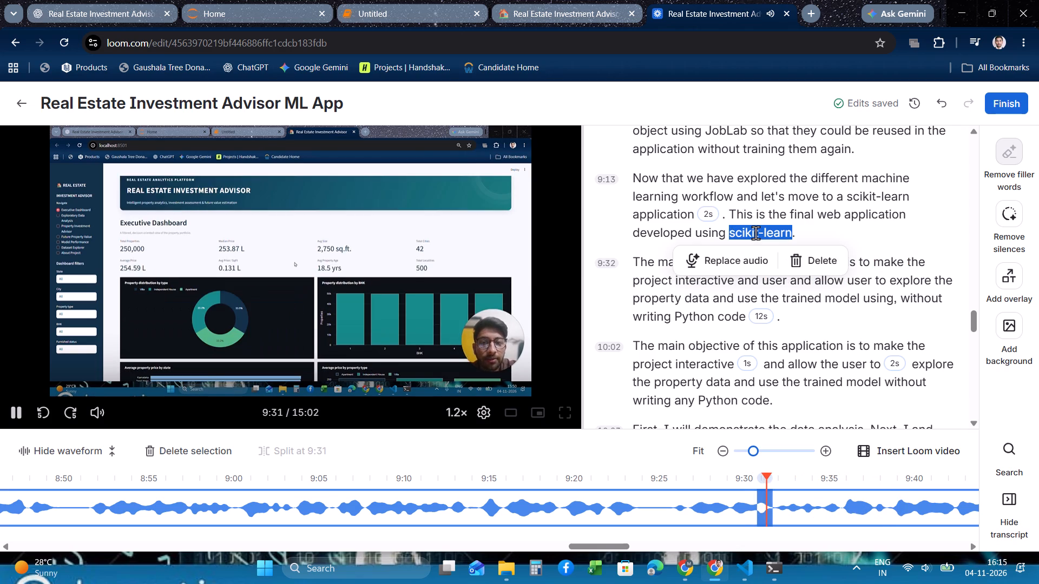
left_click(728, 266)
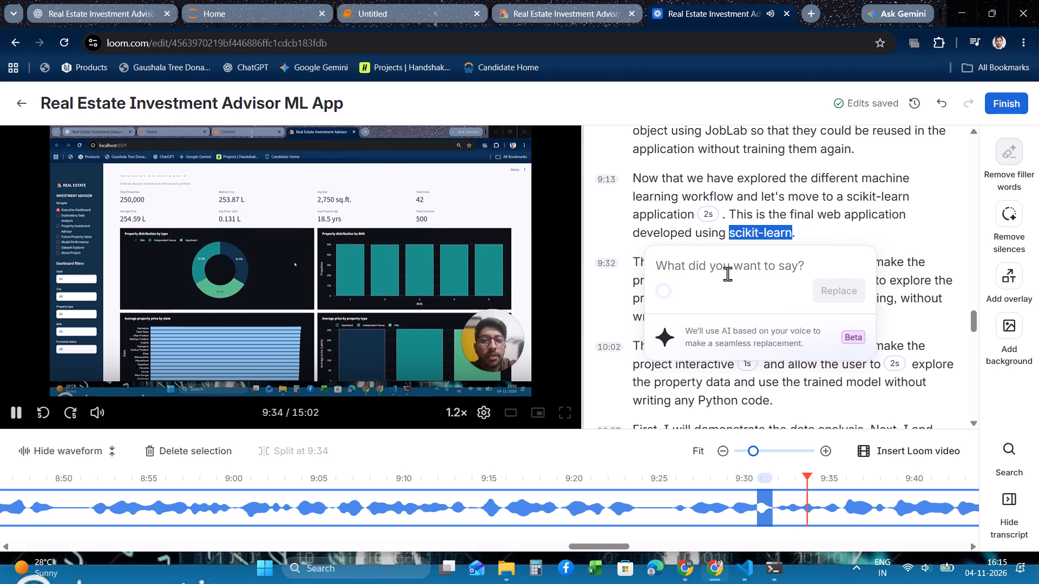
type("streamlit")
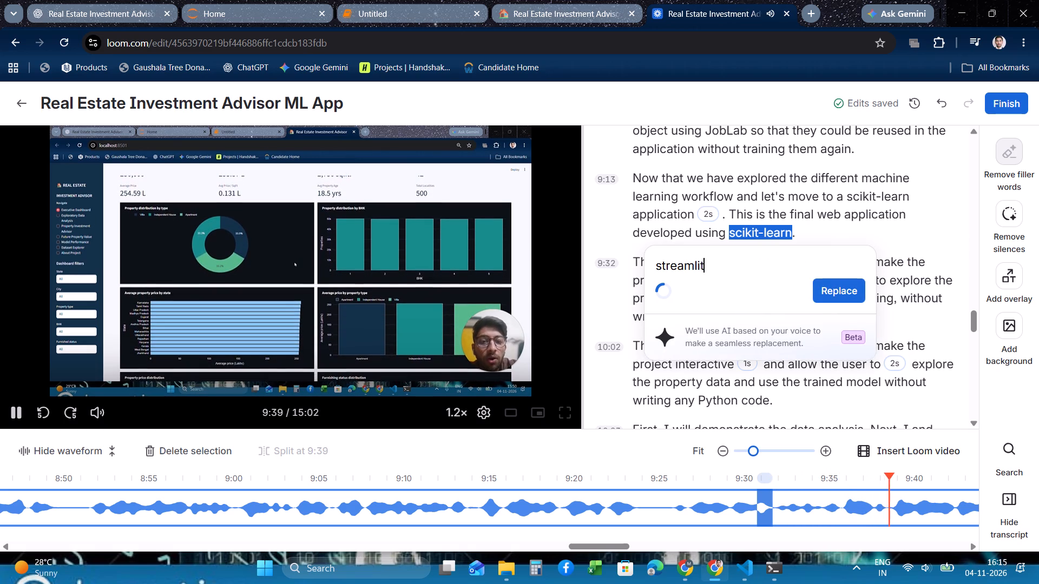
left_click(820, 287)
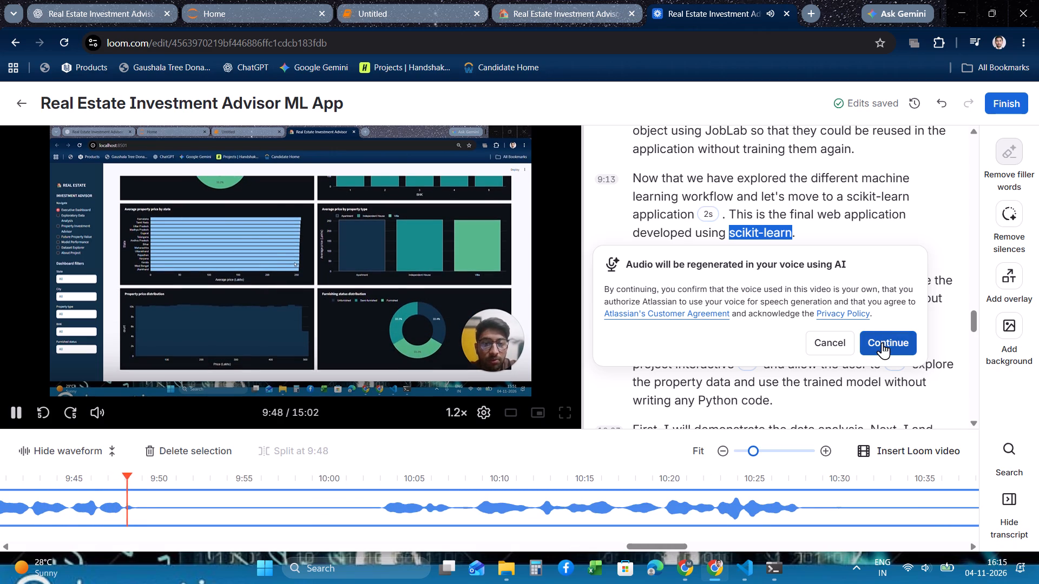
left_click(882, 342)
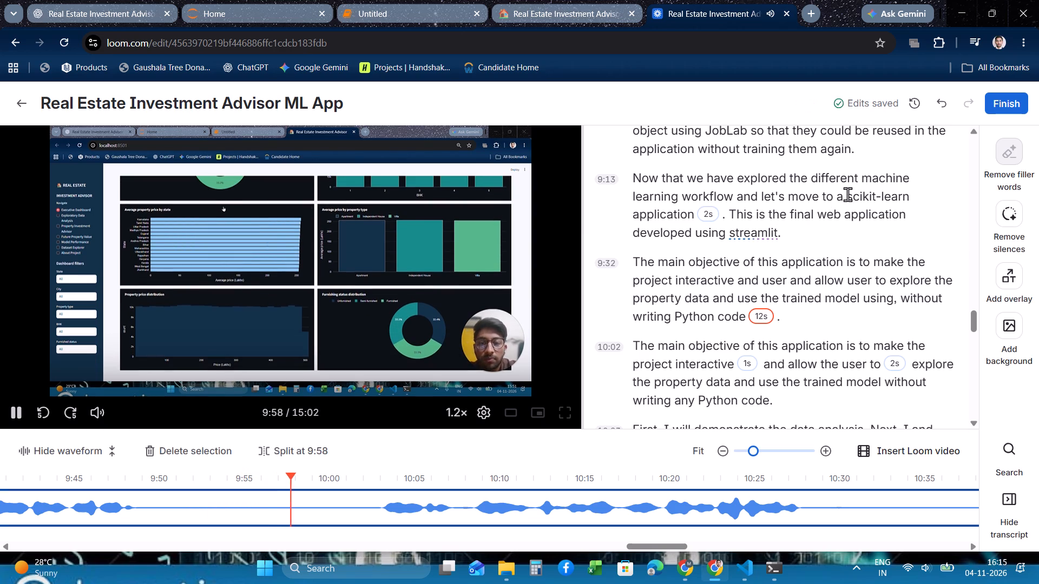
Replay the 9:13 paragraph and replace the audio of "scikit-learn" before "application" with "streamlit".
left_click_drag(847, 194, 870, 196)
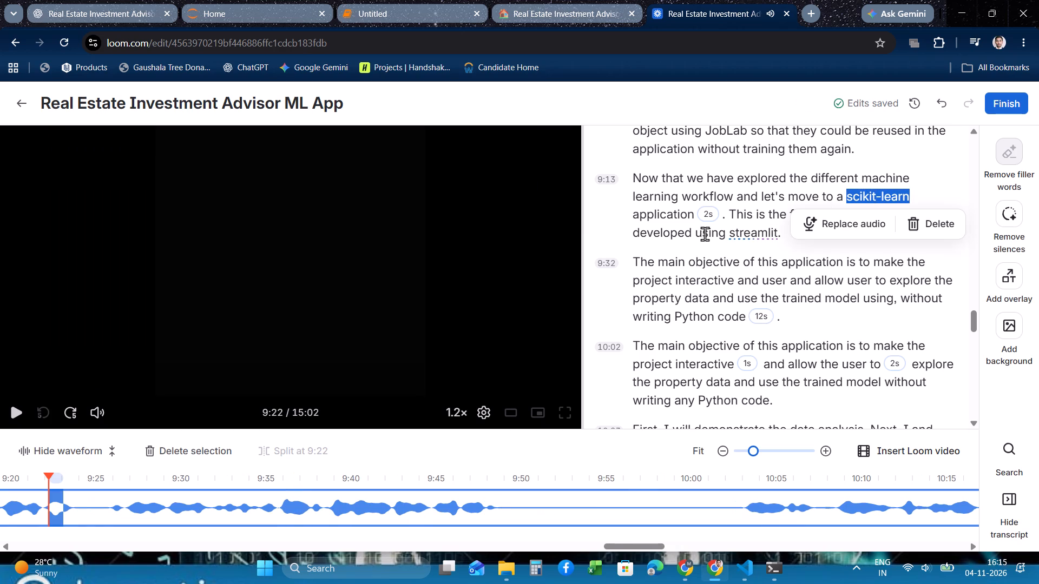
left_click(670, 232)
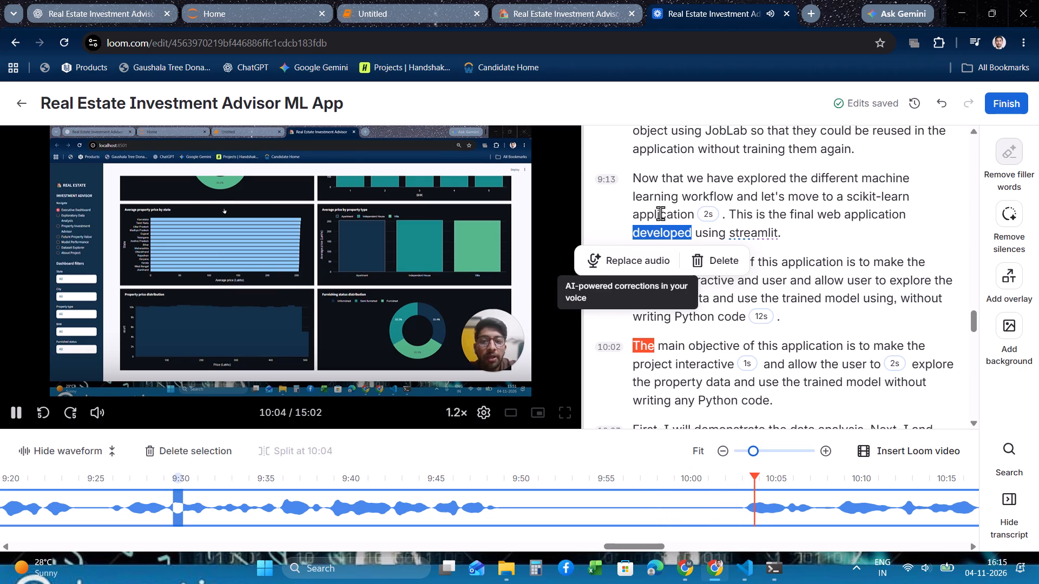
left_click(721, 194)
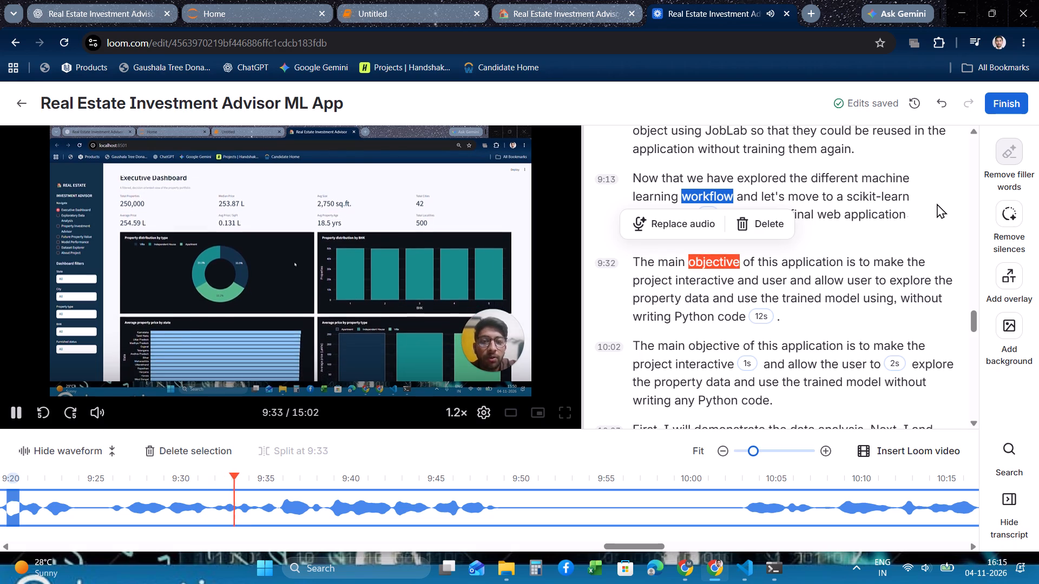
left_click_drag(849, 198, 896, 198)
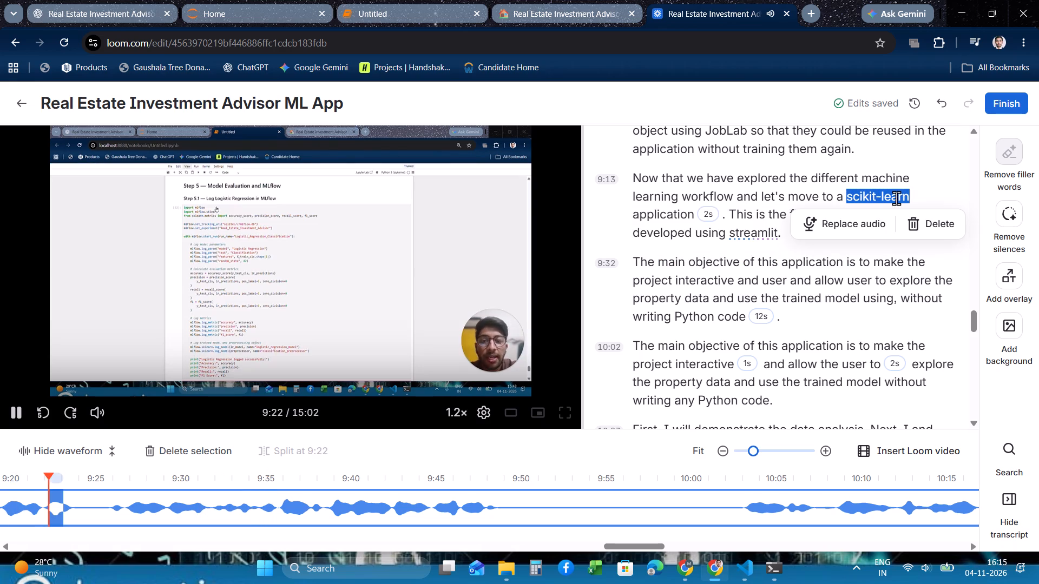
left_click(869, 220)
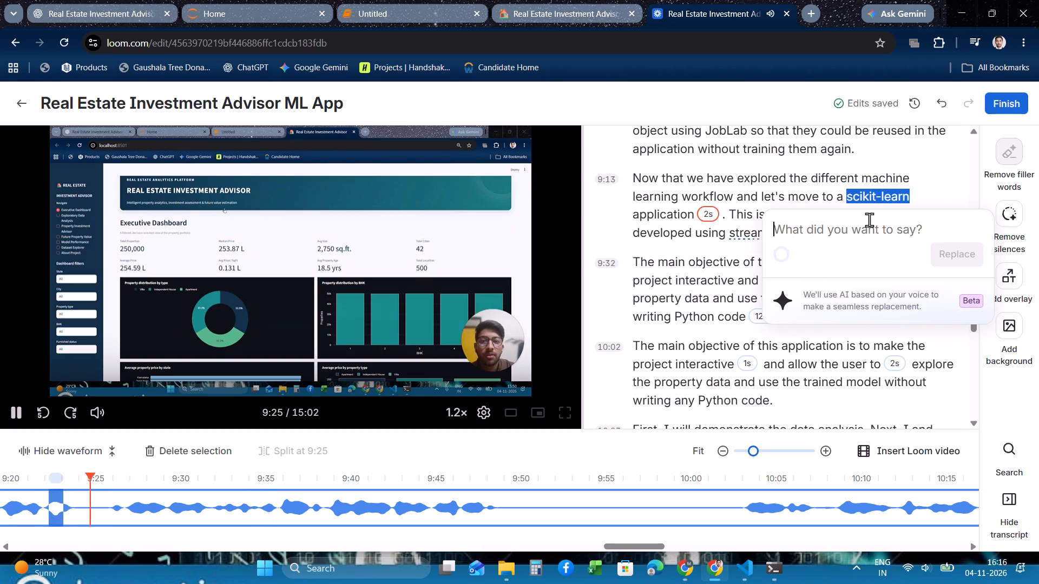
type("streamlit")
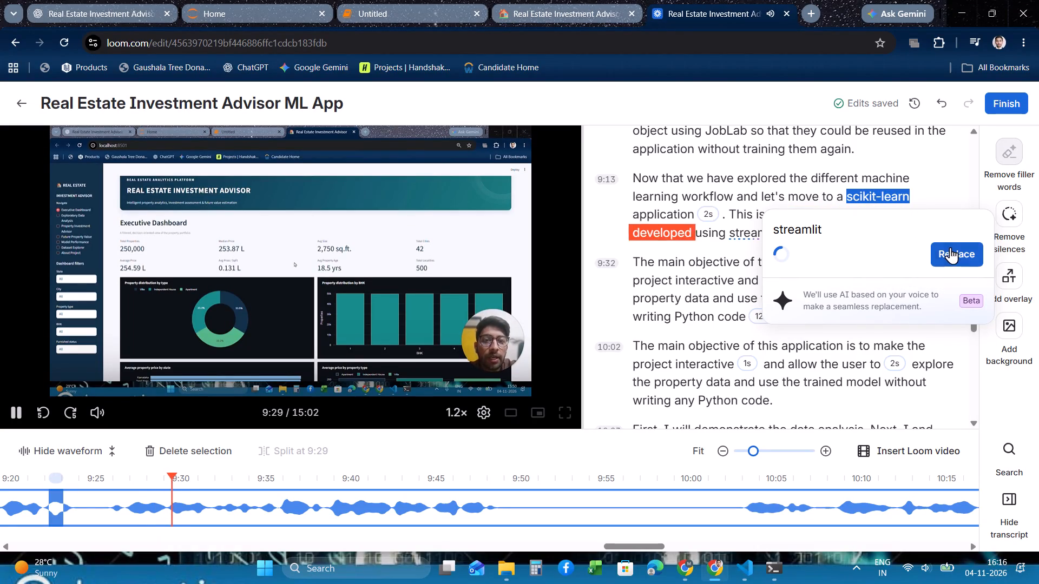
left_click(952, 249)
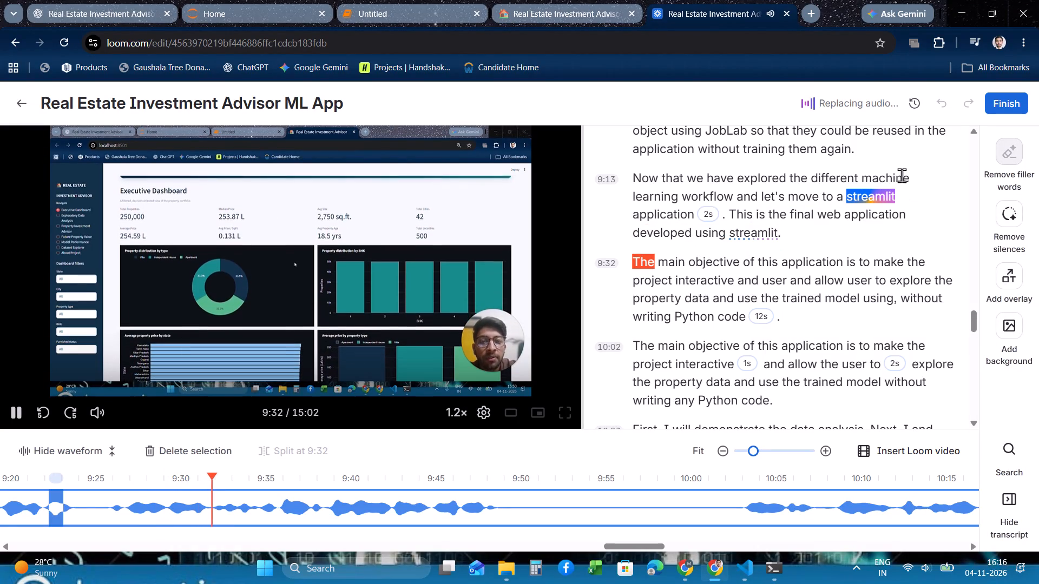
Replay the 9:13 paragraph from "Now" to check how both replaced words sound in the narration.
scroll(816, 182, "up", 1)
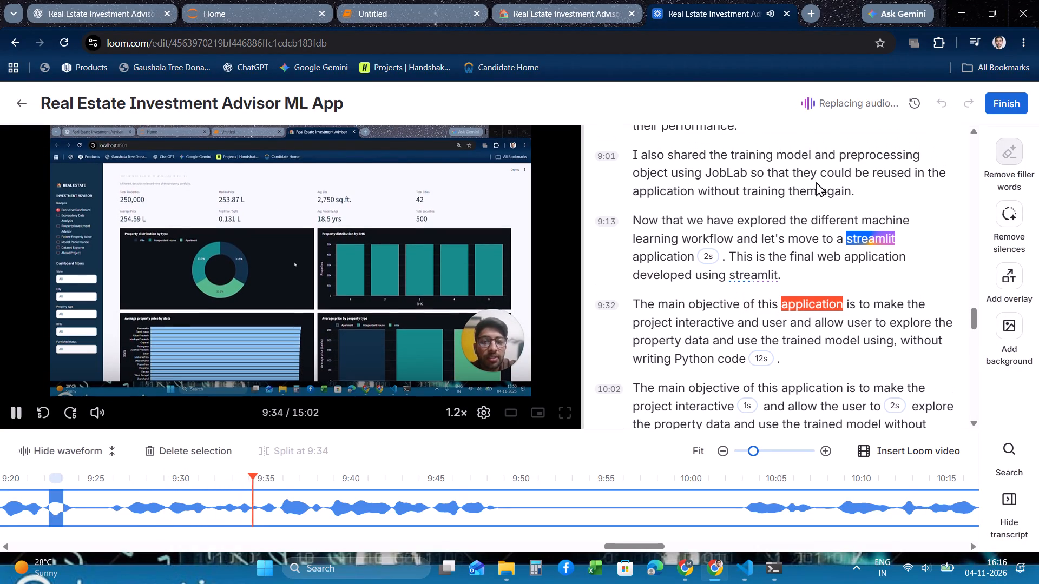
scroll(816, 182, "up", 3)
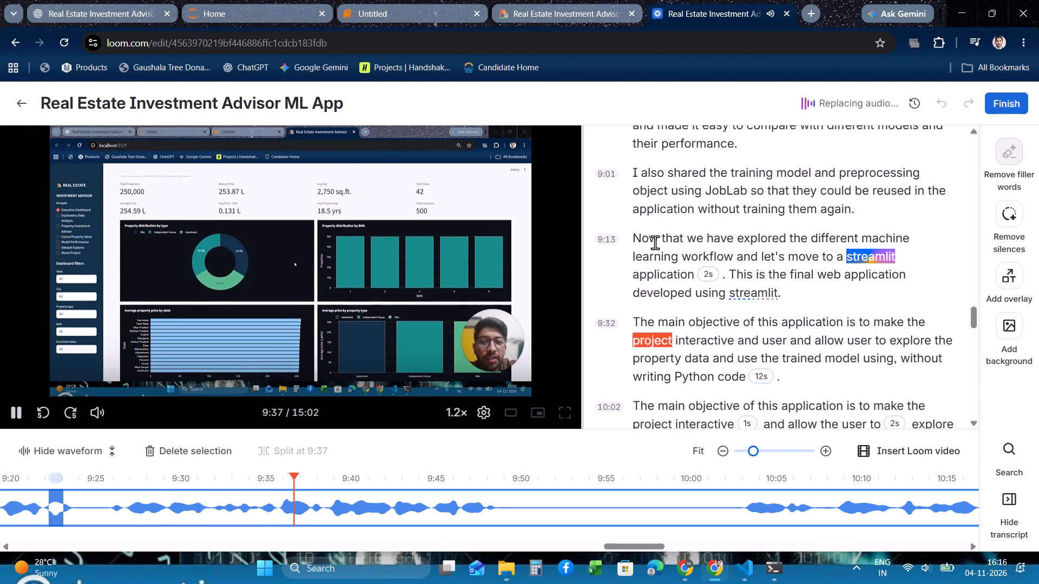
left_click(648, 238)
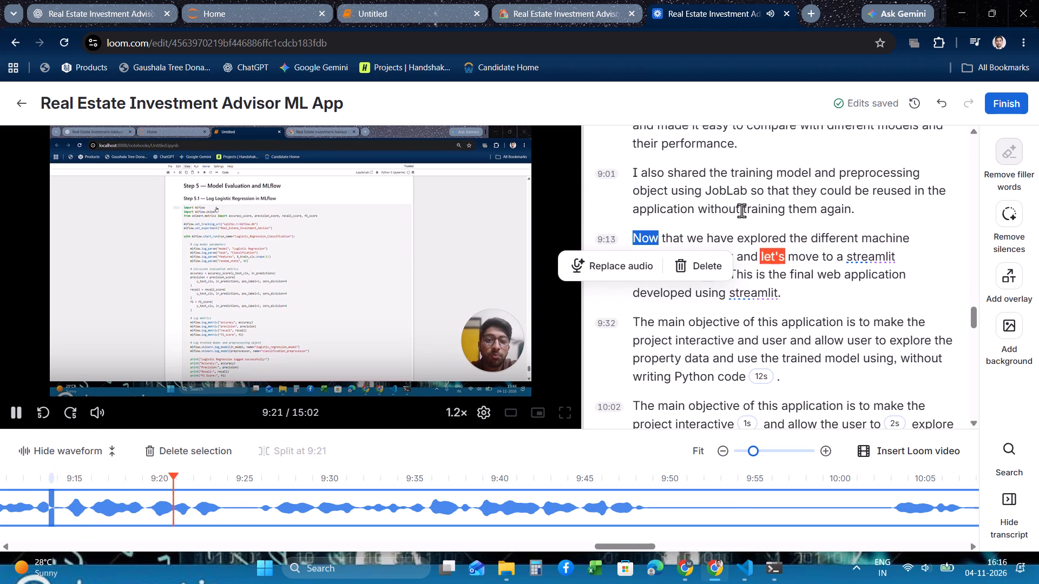
scroll(741, 210, "down", 1)
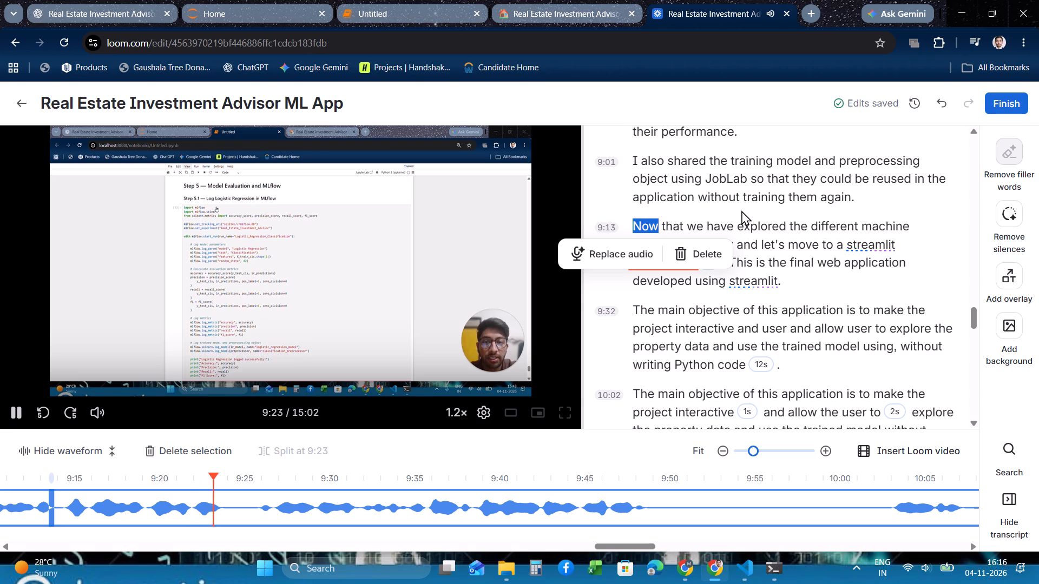
scroll(741, 210, "down", 1)
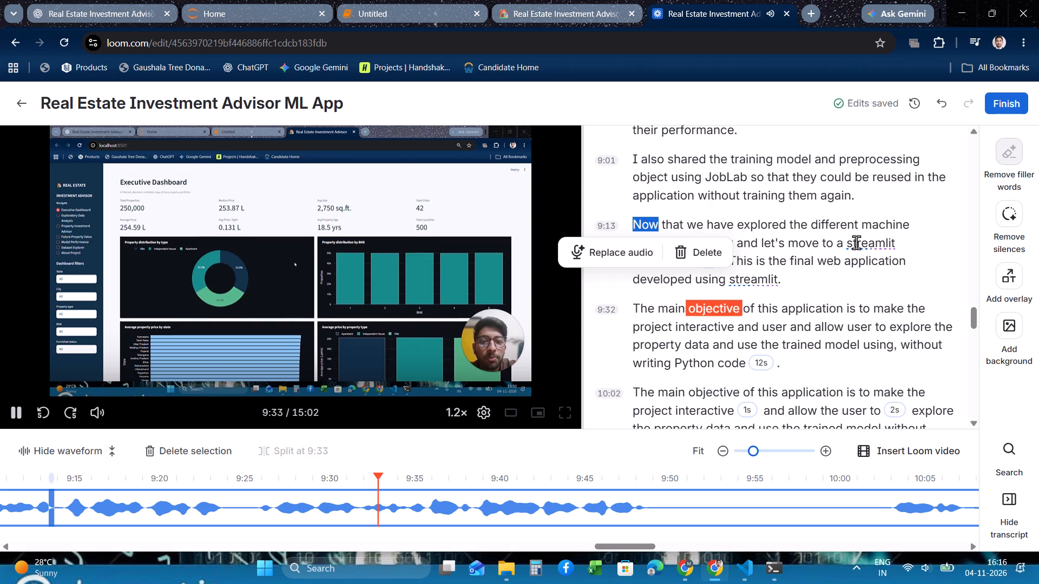
Delete the repeated "The main objective of this application" narration in the 9:32 paragraph, up to "writing Python code".
scroll(872, 288, "down", 1)
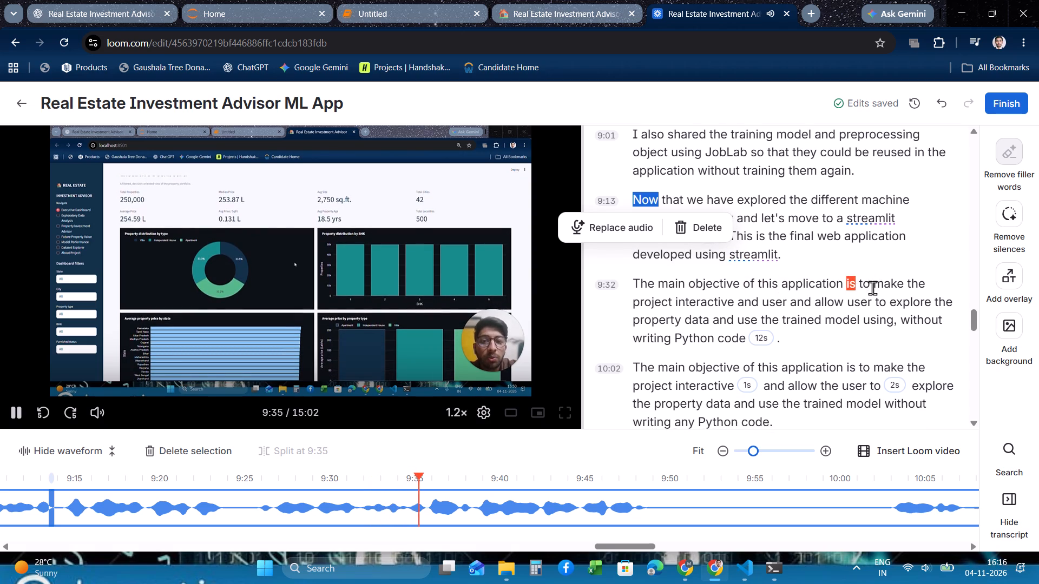
scroll(872, 288, "down", 1)
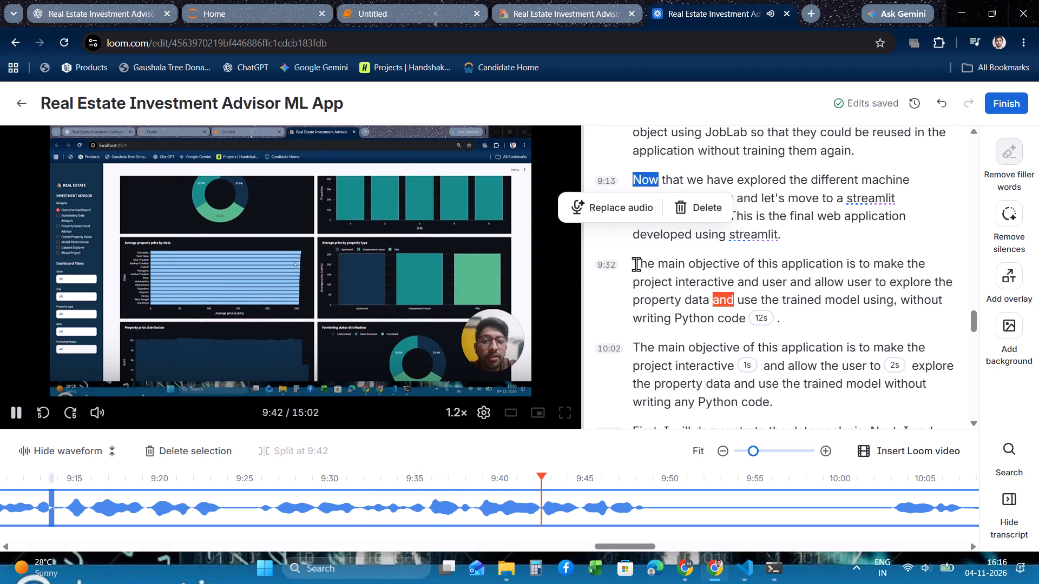
left_click_drag(636, 263, 745, 327)
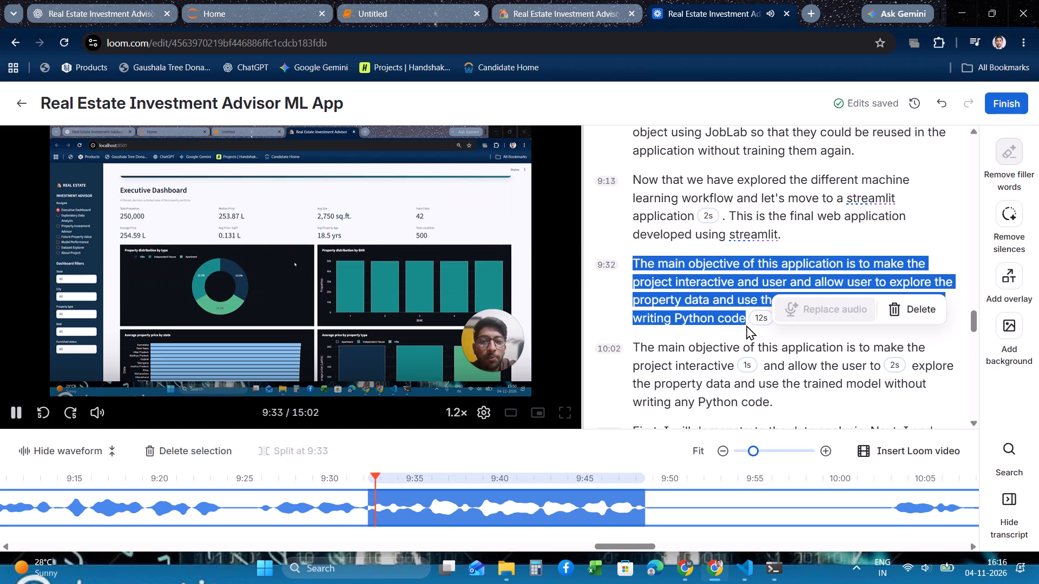
left_click(913, 310)
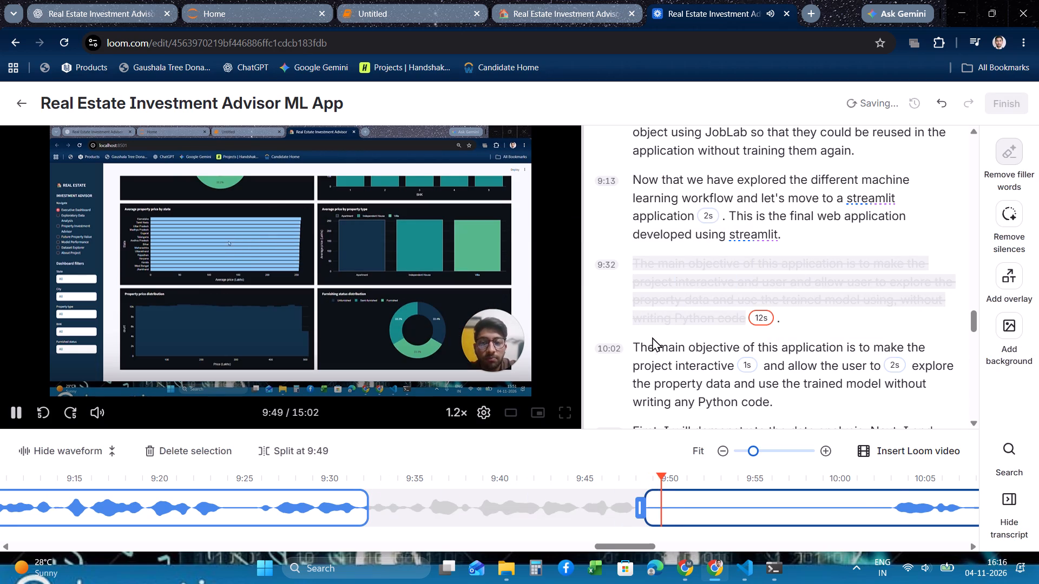
Replay around the deleted 9:32 paragraph and extend that cut's end across the 12-second pause to about 10:03.
left_click(639, 346)
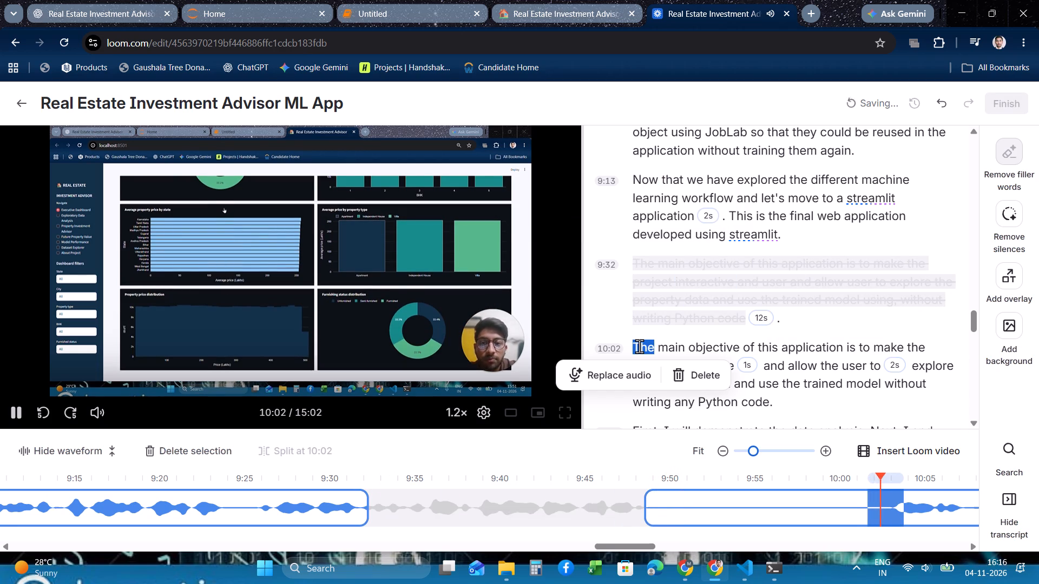
left_click(669, 207)
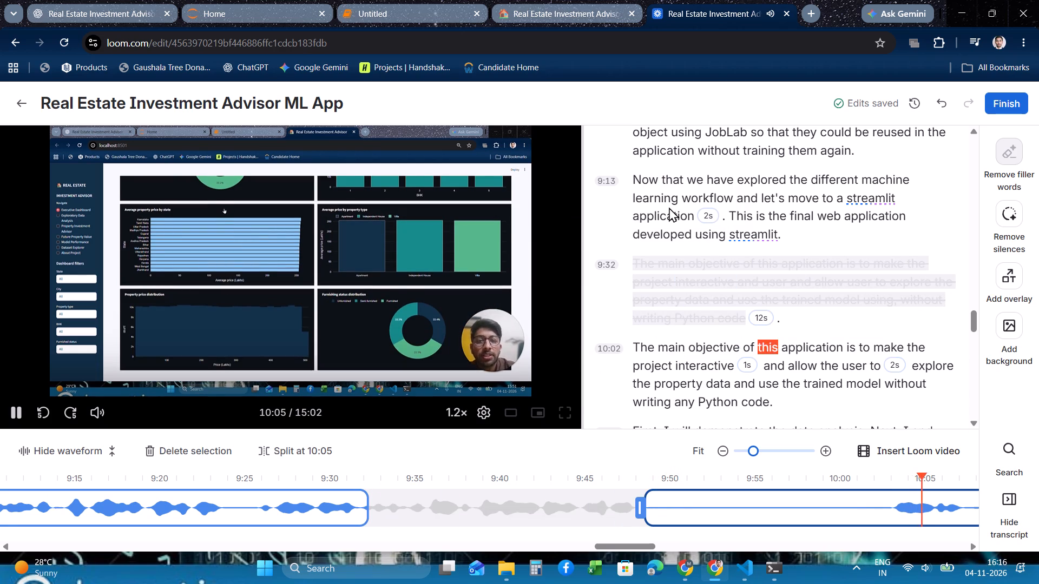
left_click(670, 201)
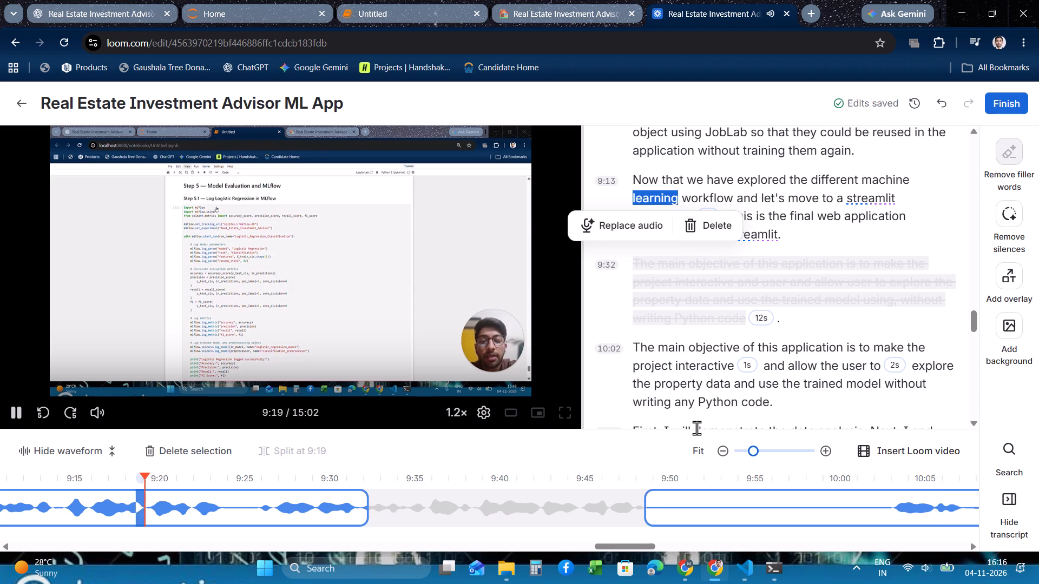
scroll(695, 505, "left", 1)
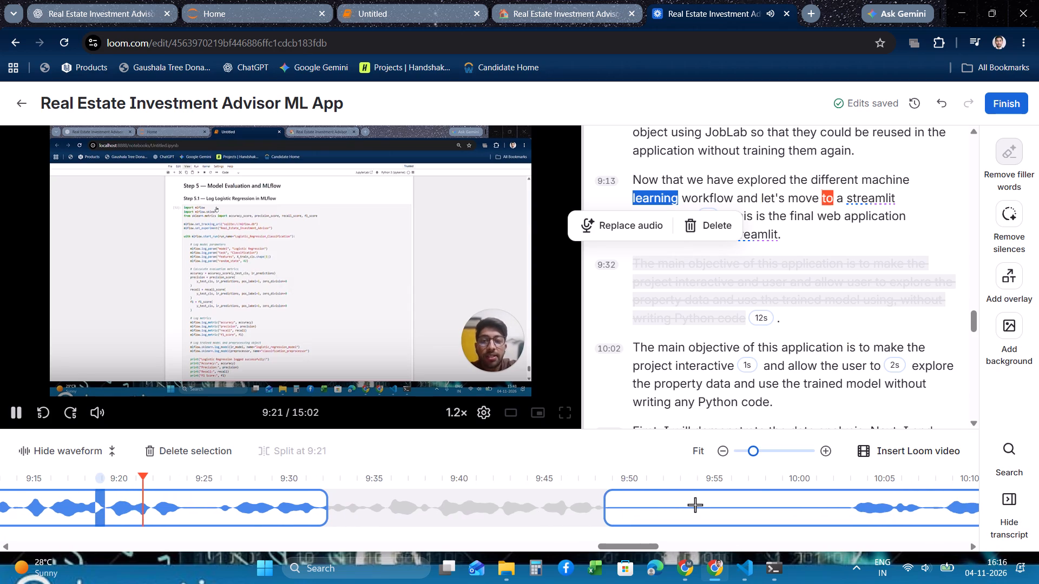
scroll(695, 505, "left", 3)
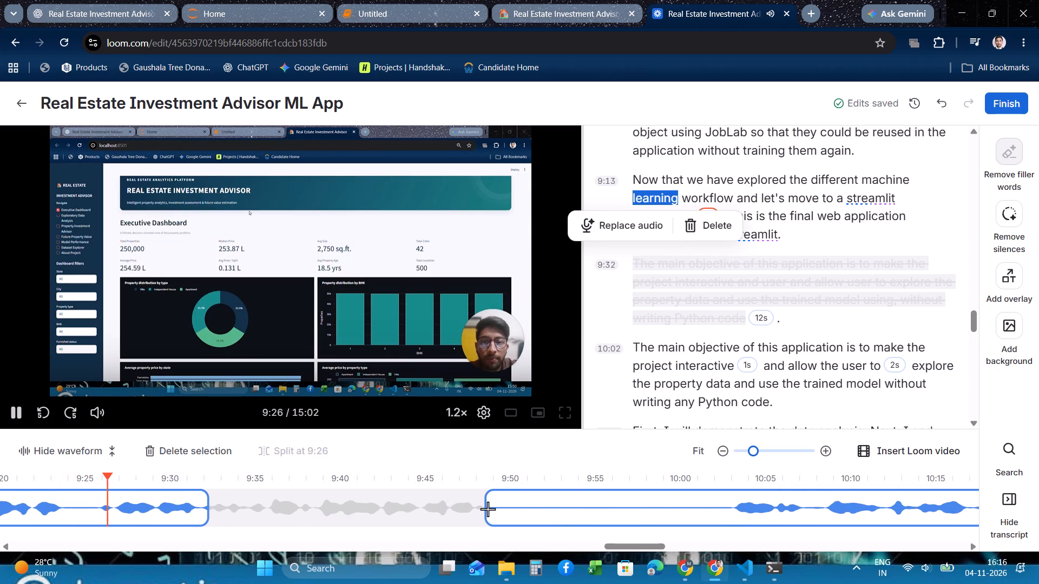
left_click(488, 509)
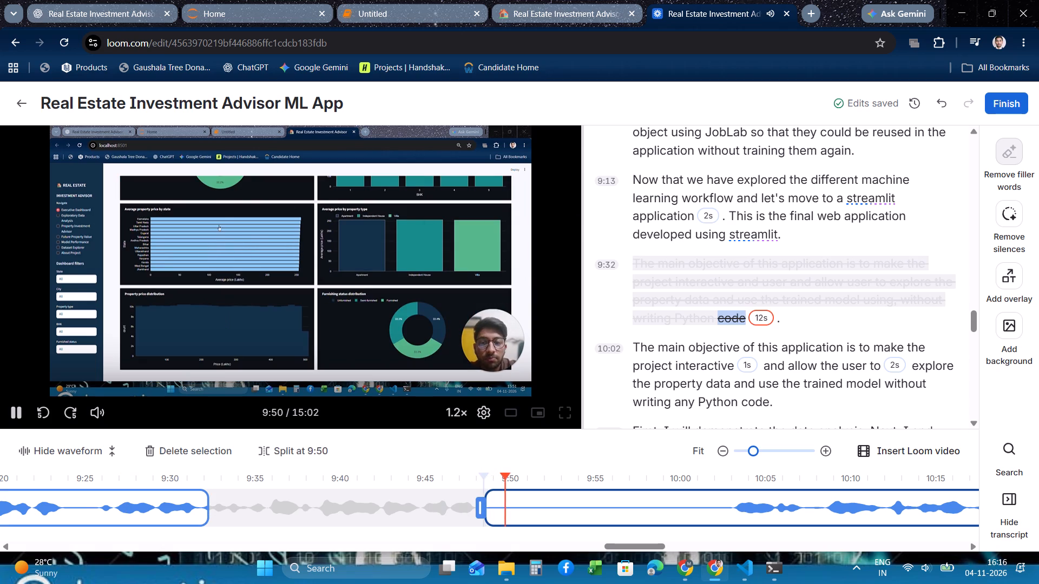
left_click_drag(484, 508, 722, 505)
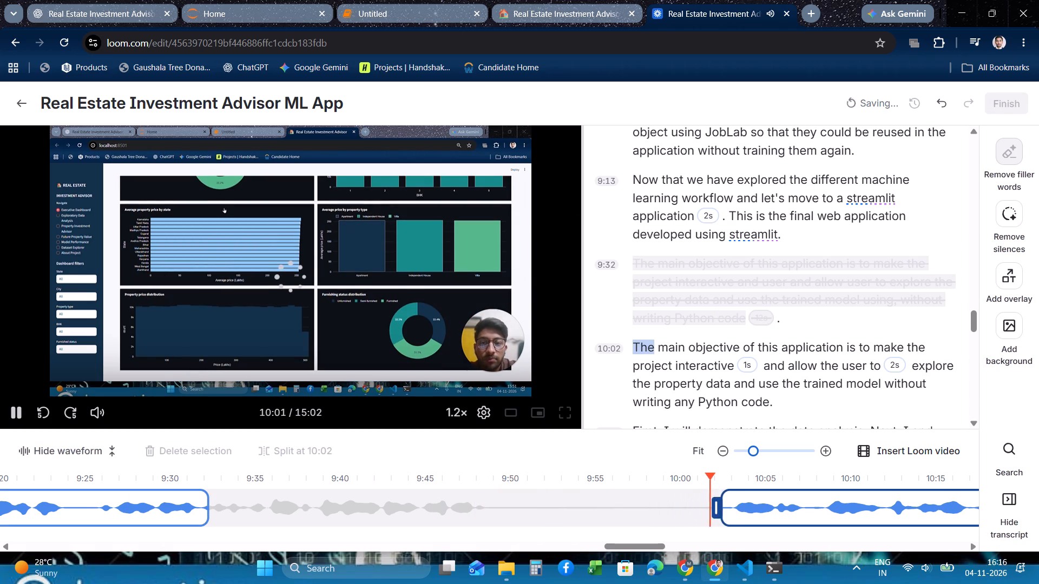
left_click_drag(722, 505, 728, 505)
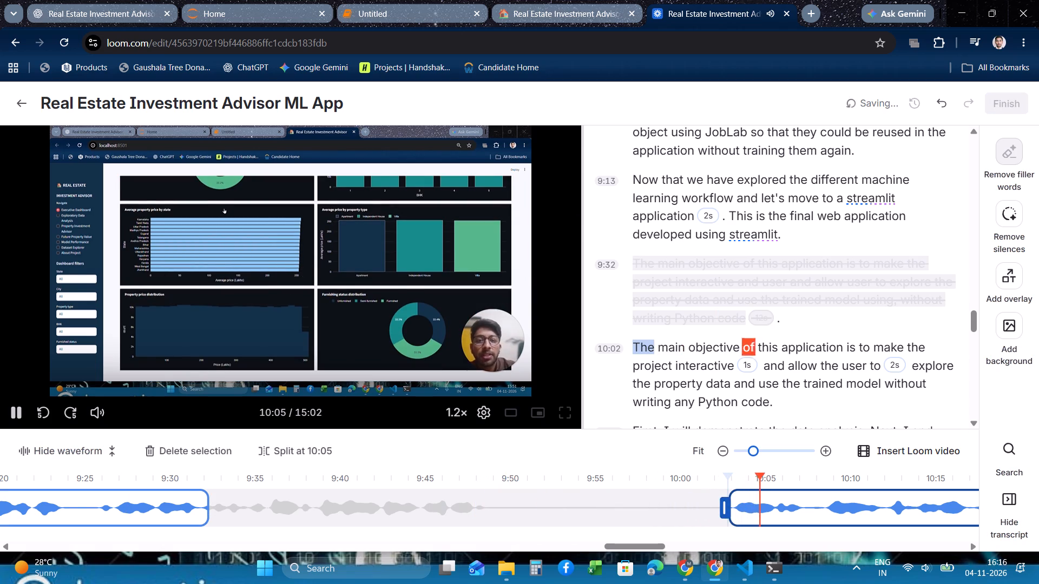
Replay from just before the extended cut and follow the narration into the 10:02 paragraph.
scroll(728, 505, "left", 2)
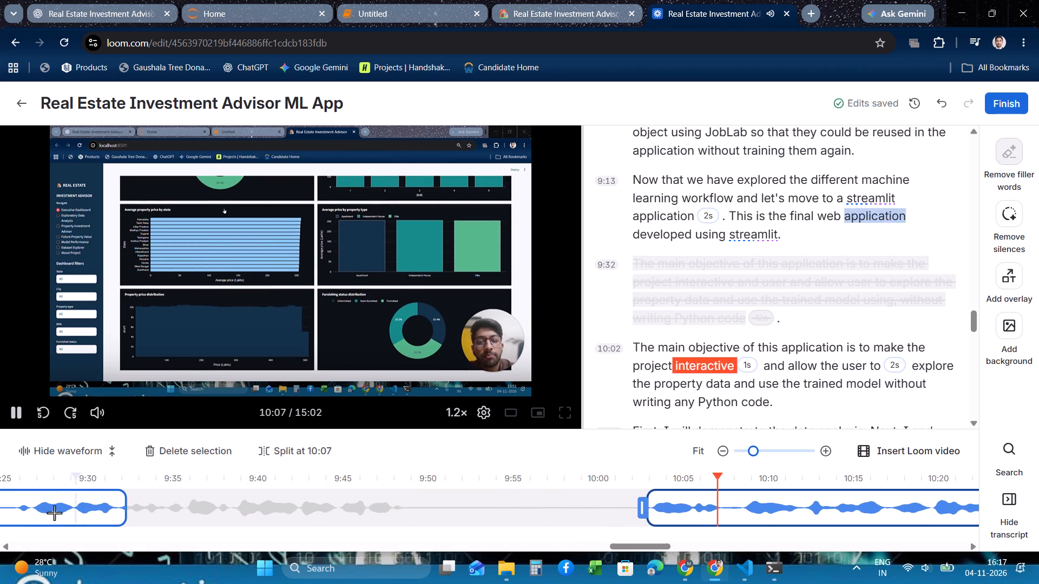
left_click(38, 508)
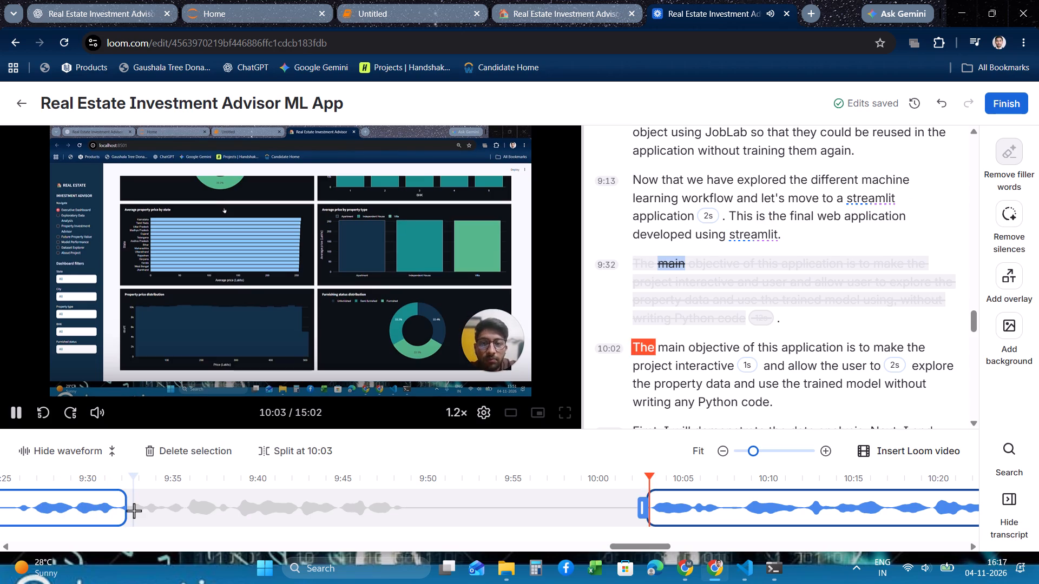
scroll(350, 509, "left", 1)
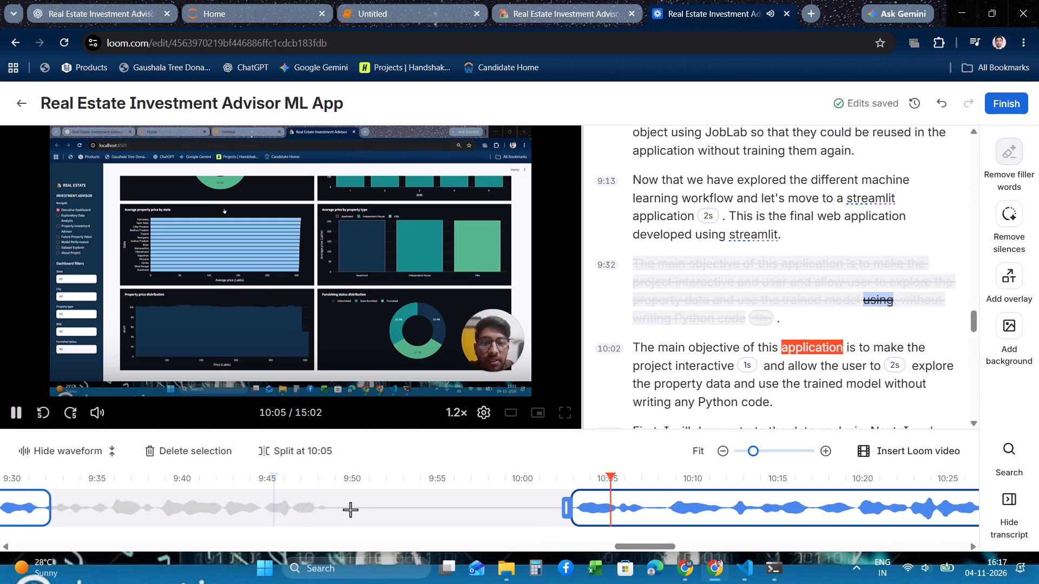
scroll(350, 509, "left", 2)
scroll(735, 323, "down", 1)
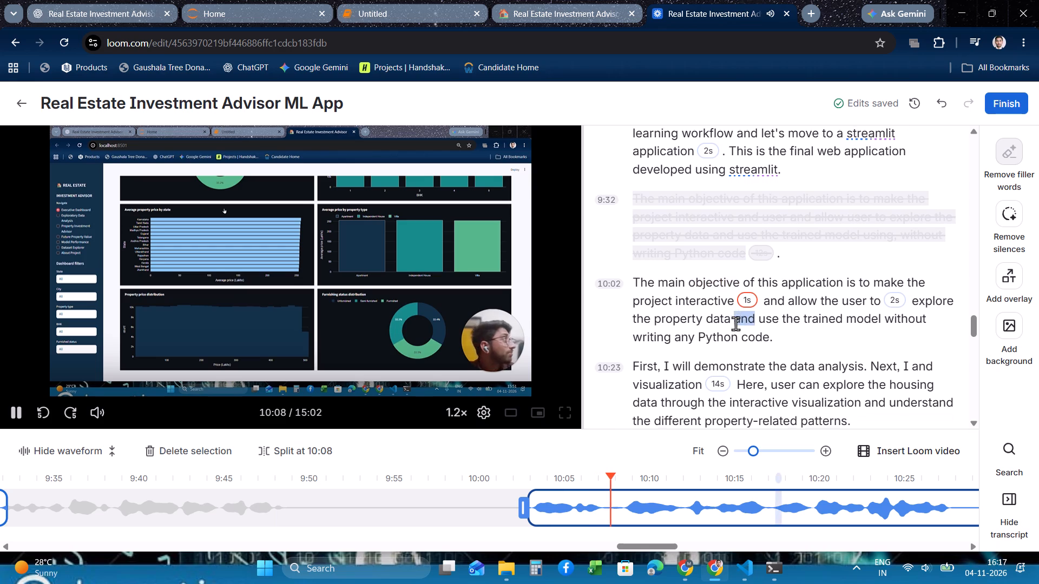
scroll(735, 323, "down", 1)
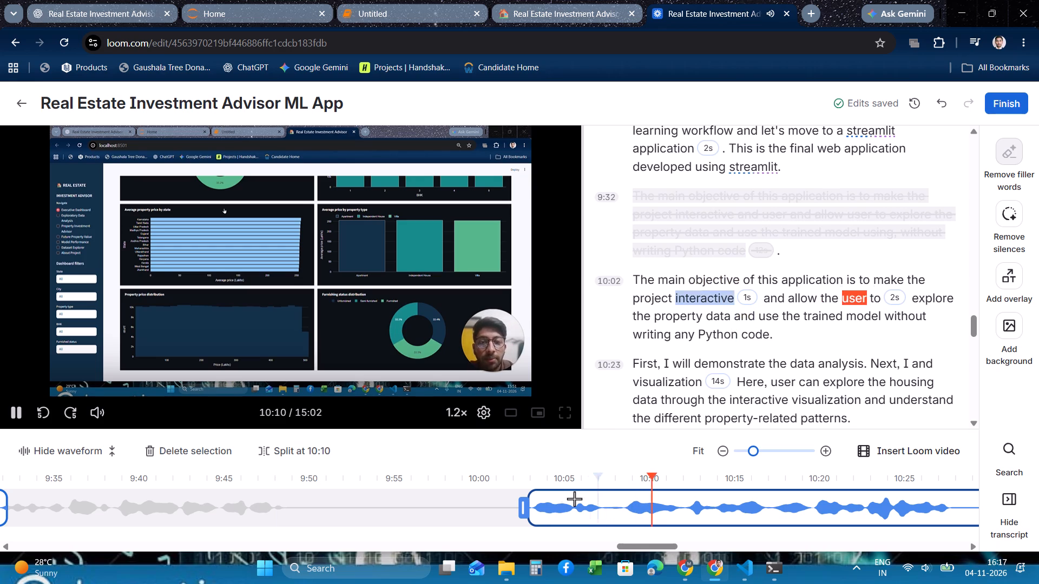
Extend the cut's end to about 10:09, removing "The main objective of this application is to make the project interactive" from the 10:02 paragraph.
left_click_drag(526, 505, 599, 505)
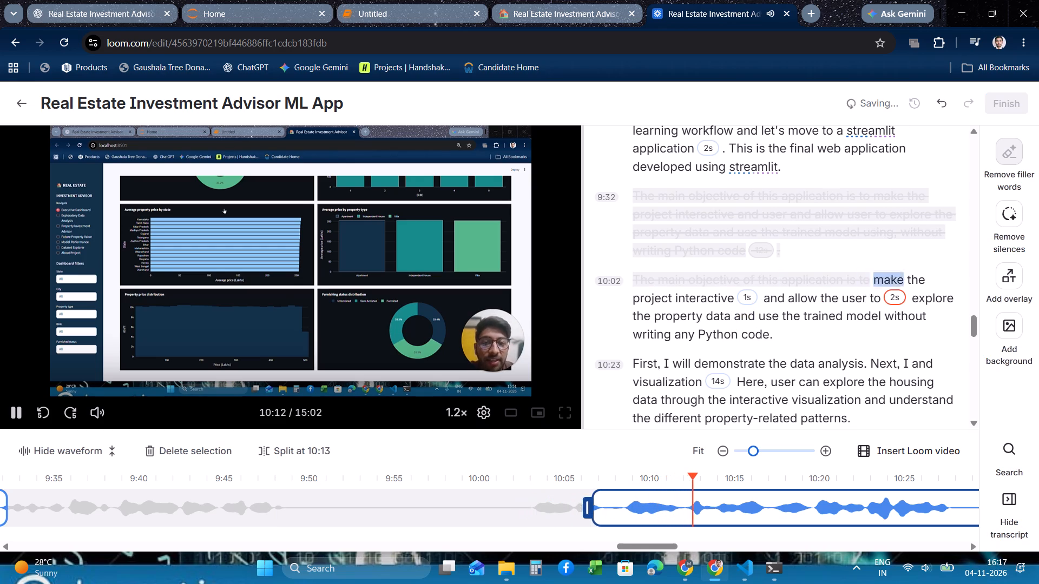
left_click_drag(599, 505, 624, 503)
left_click(549, 507)
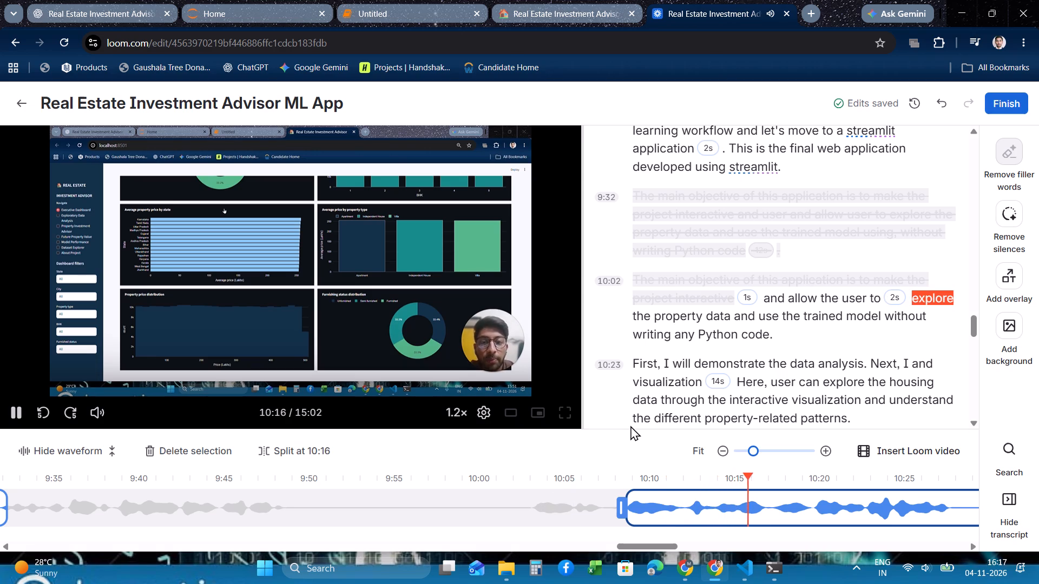
Follow the playback through the rest of the 10:02 paragraph and the 10:23 paragraph up to "visualization", checking transcript and waveform.
scroll(678, 497, "left", 1)
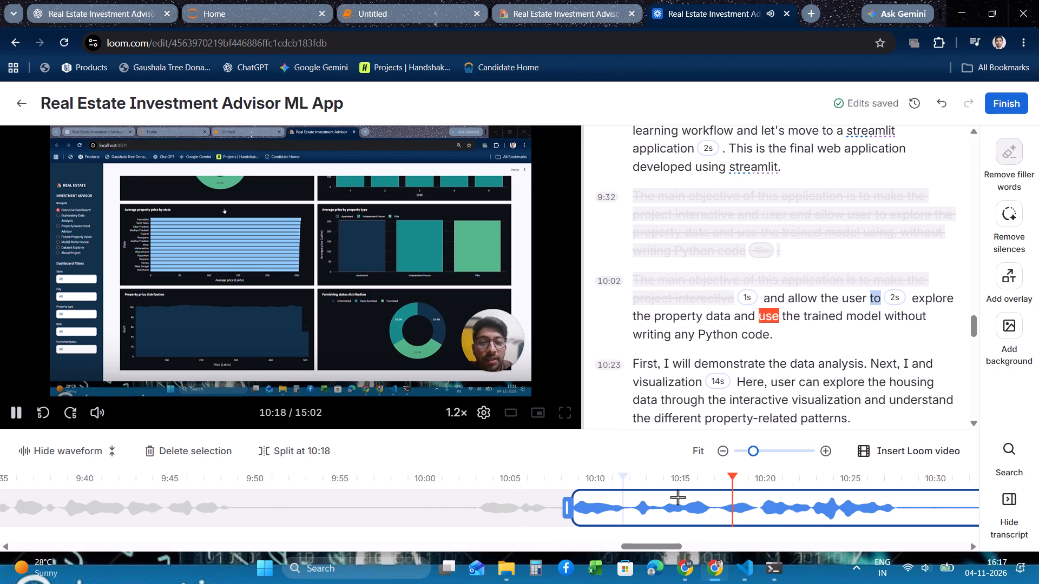
scroll(678, 497, "left", 1)
scroll(746, 516, "left", 1)
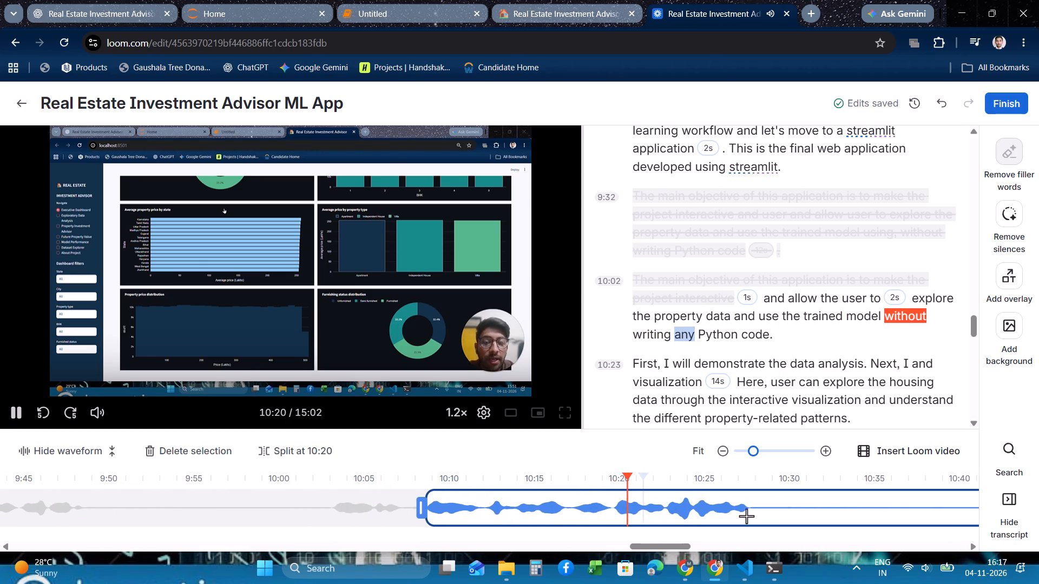
scroll(746, 516, "left", 1)
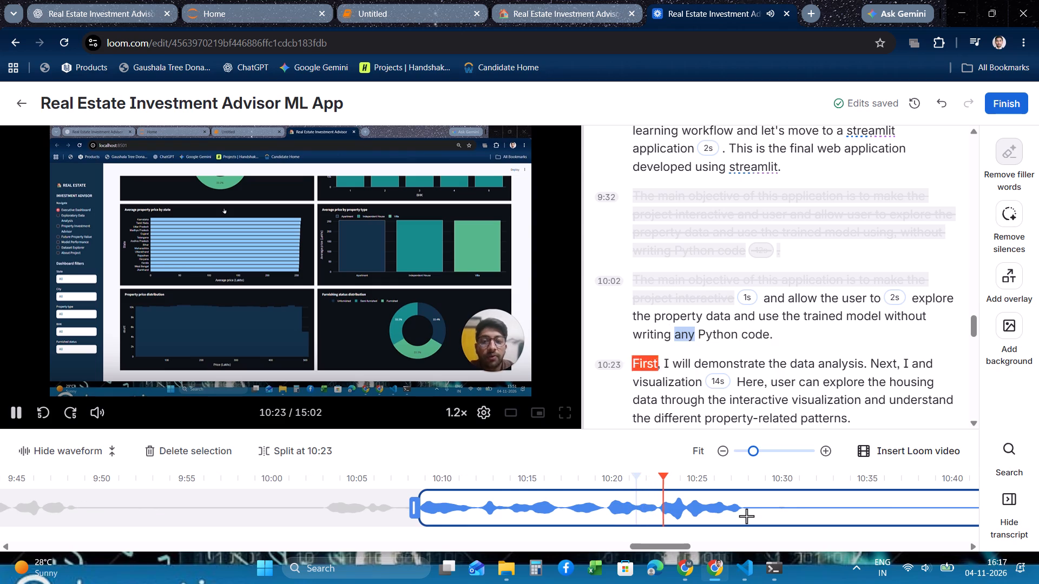
scroll(817, 386, "down", 1)
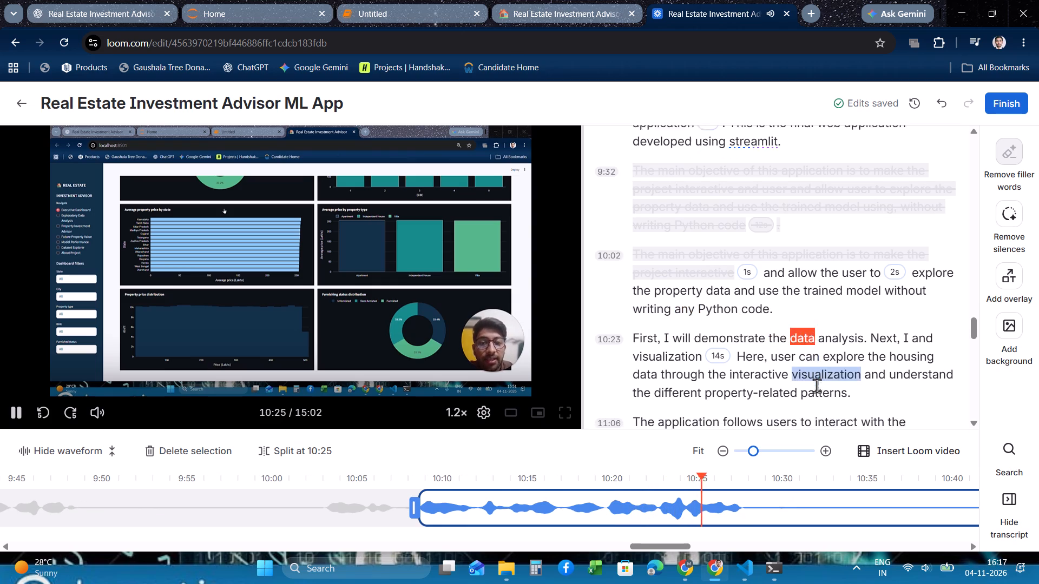
scroll(817, 386, "down", 2)
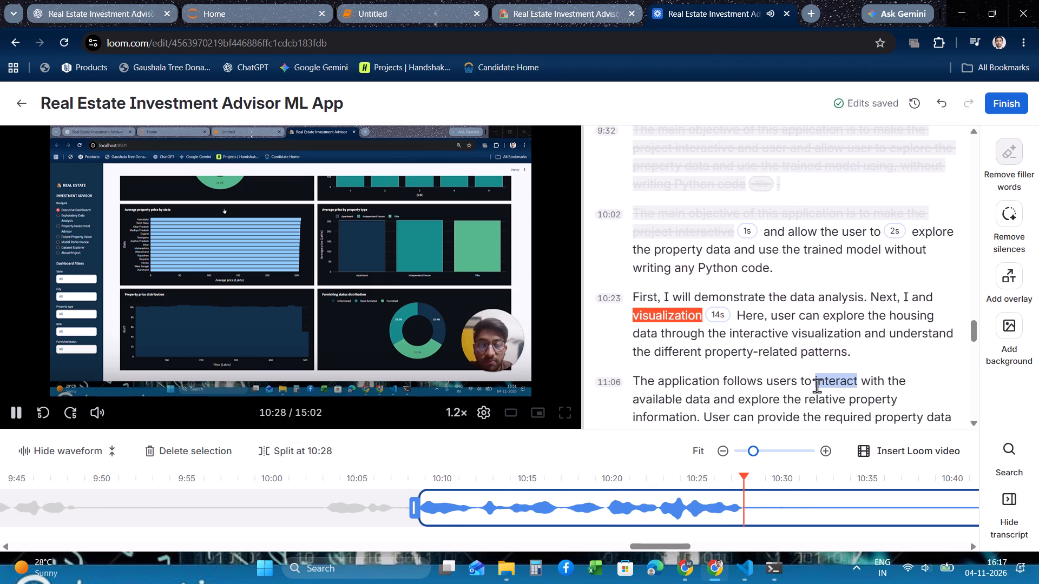
scroll(817, 386, "down", 1)
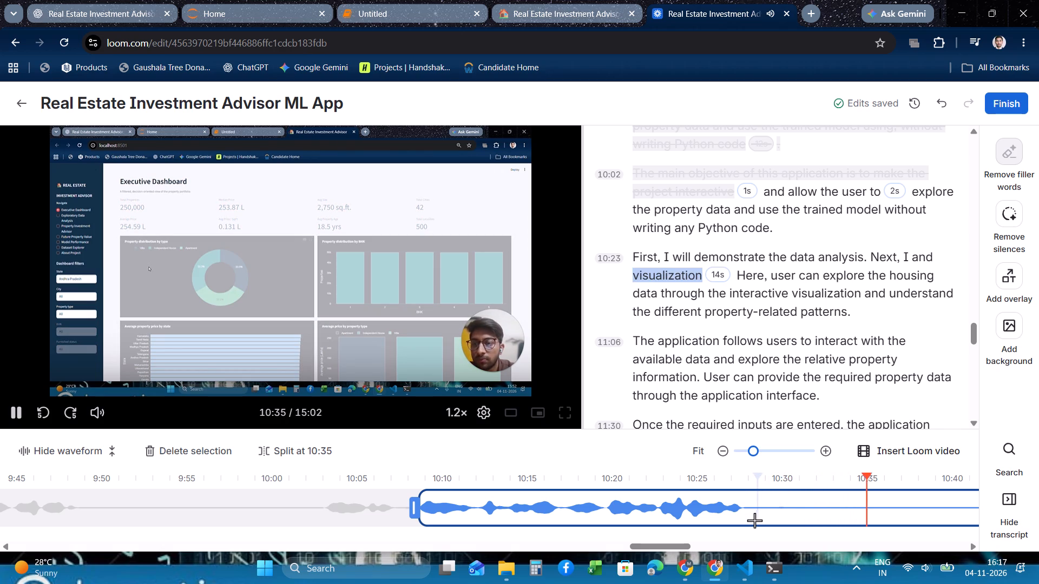
Review the 14-second pause after "visualization" and the rest of the 10:23 paragraph as the video plays.
scroll(753, 521, "left", 3)
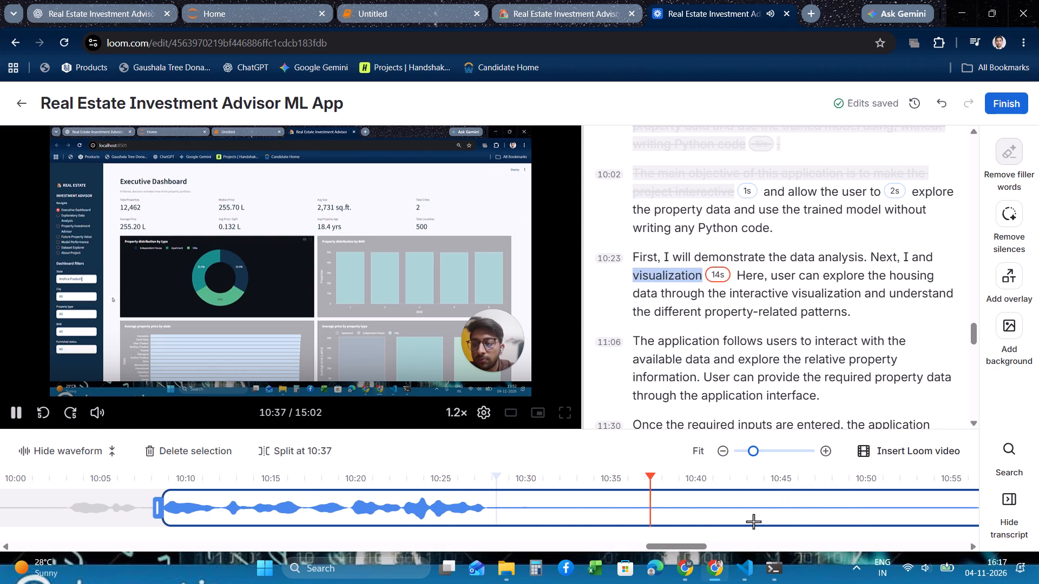
scroll(753, 521, "left", 4)
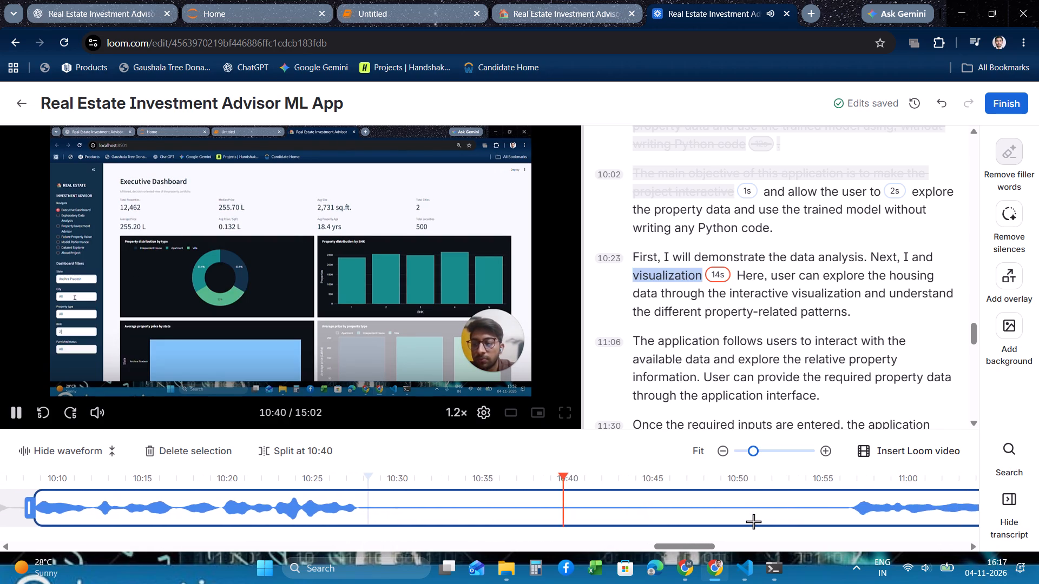
scroll(753, 521, "left", 3)
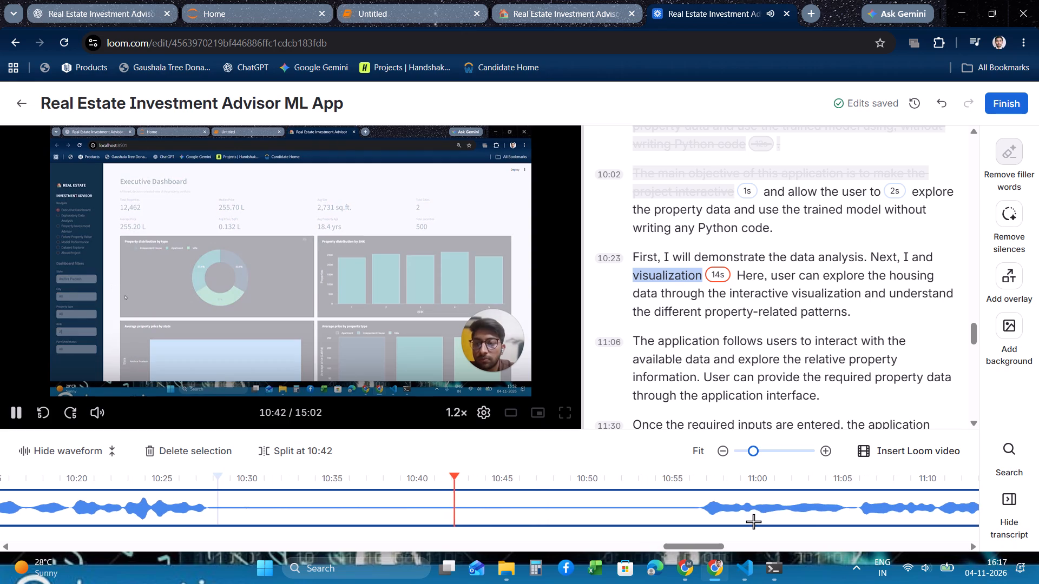
scroll(753, 521, "left", 3)
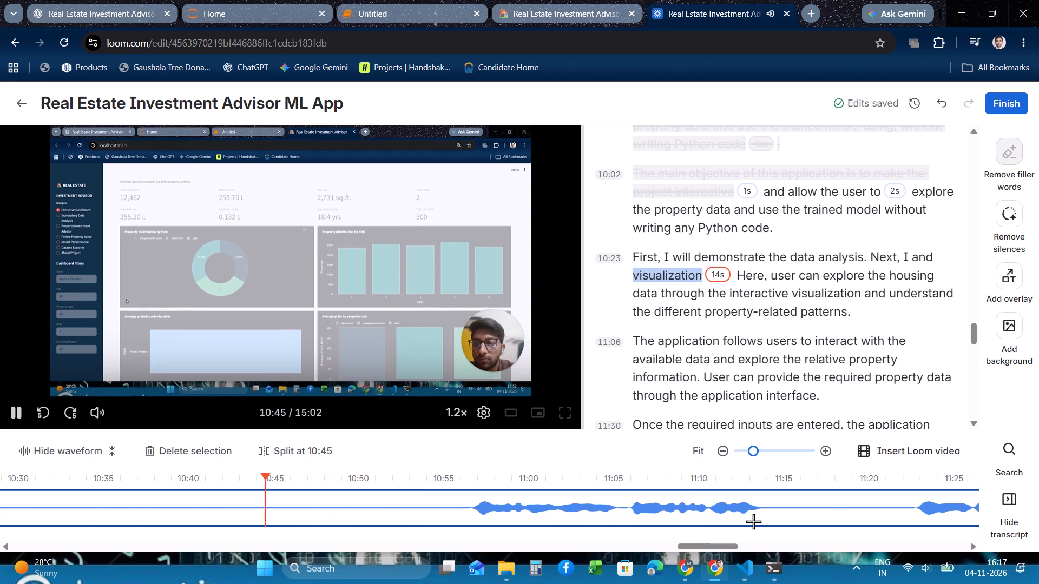
scroll(753, 521, "left", 1)
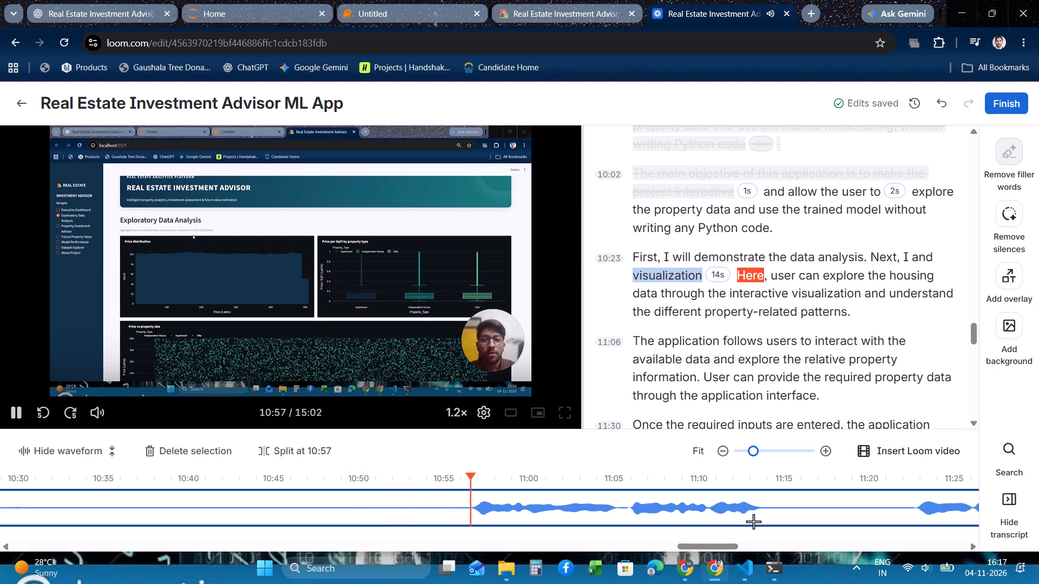
scroll(753, 521, "left", 1)
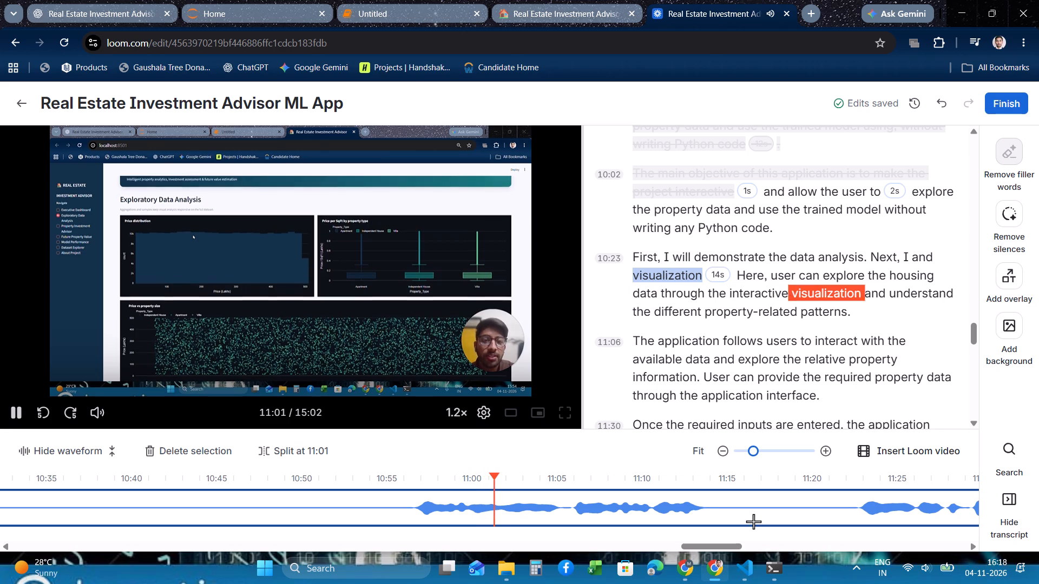
scroll(753, 521, "left", 1)
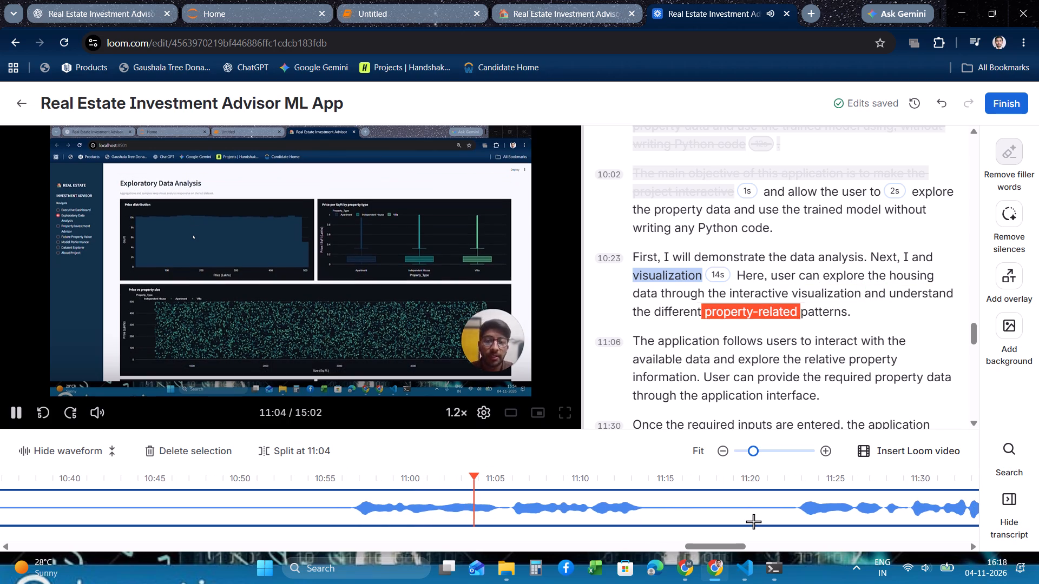
Follow the narration through the 11:06 and 11:30 paragraphs, checking the transcript and waveform for parts to cut.
scroll(753, 521, "left", 2)
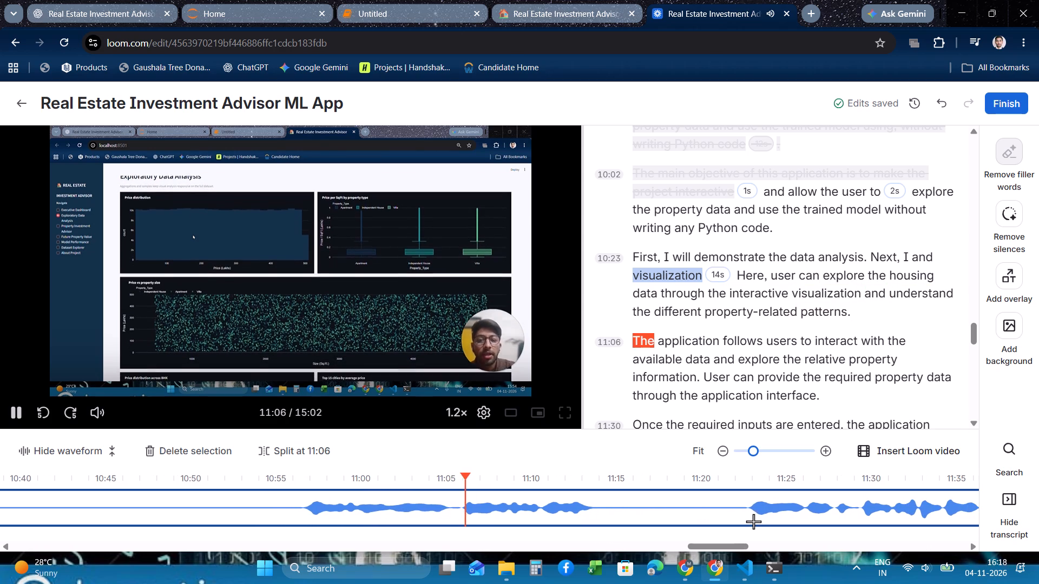
scroll(753, 521, "left", 3)
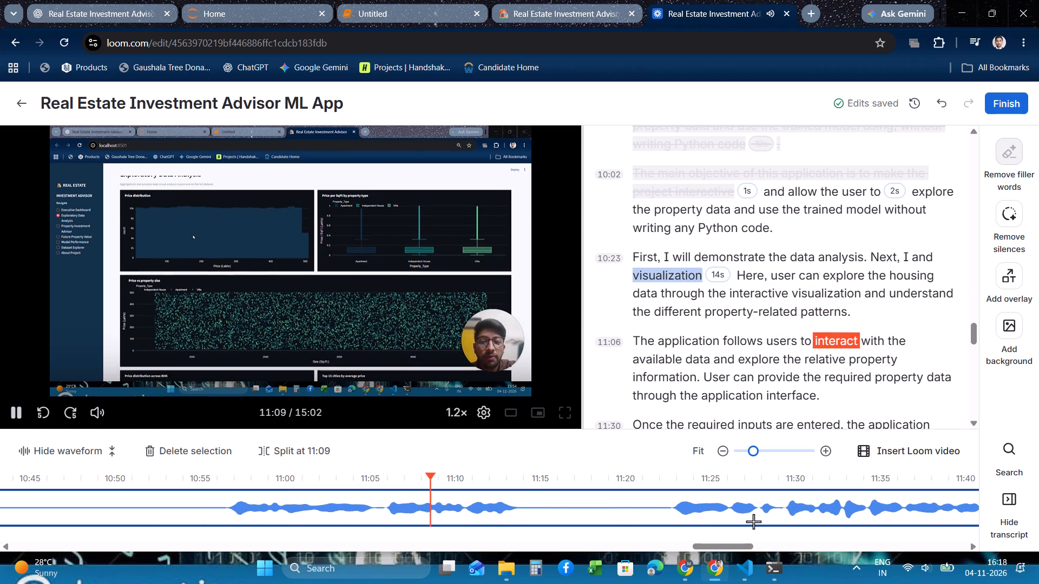
scroll(753, 521, "left", 1)
scroll(839, 383, "down", 1)
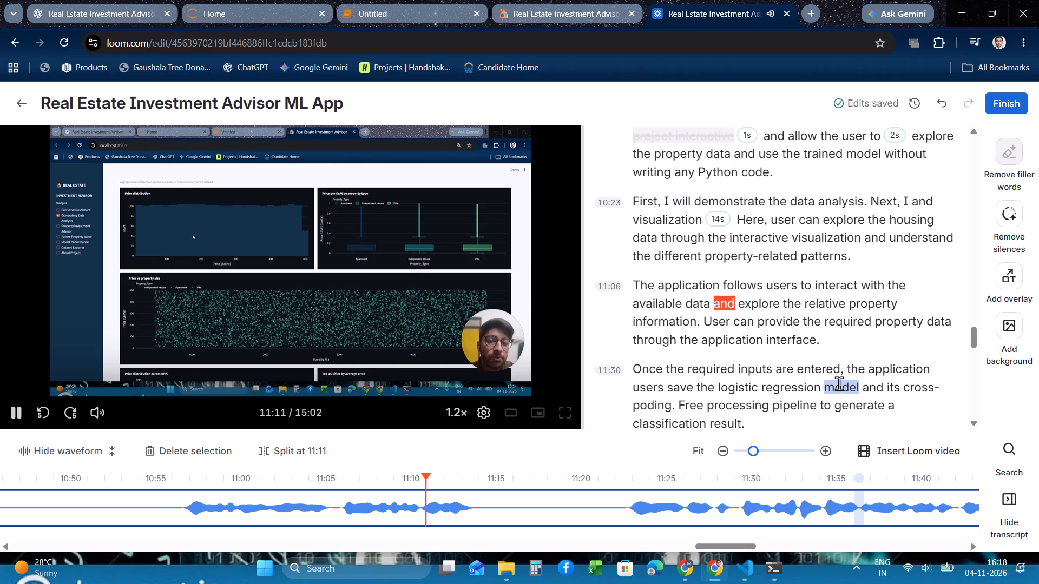
scroll(839, 383, "down", 2)
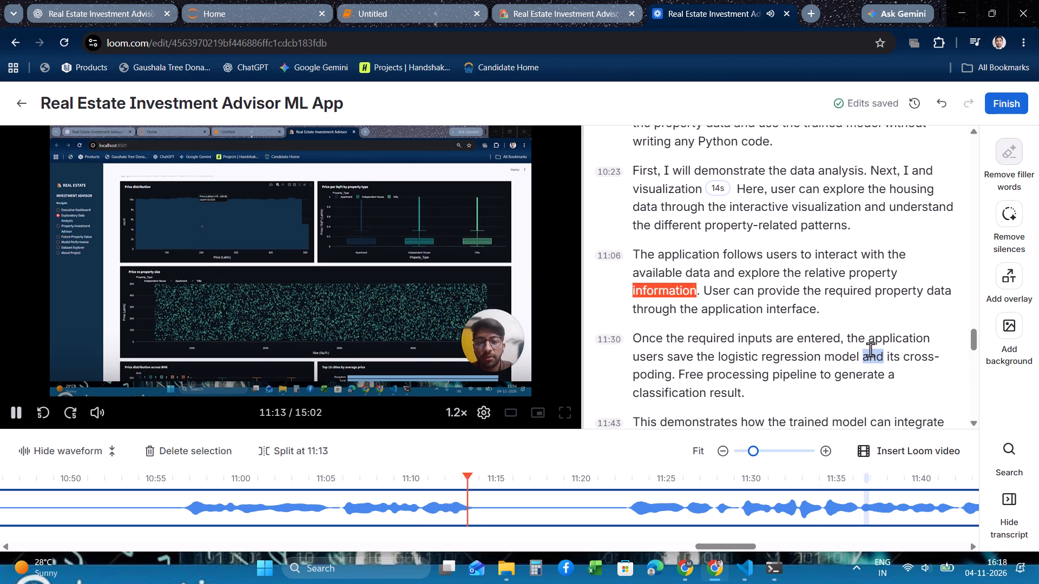
scroll(872, 344, "down", 2)
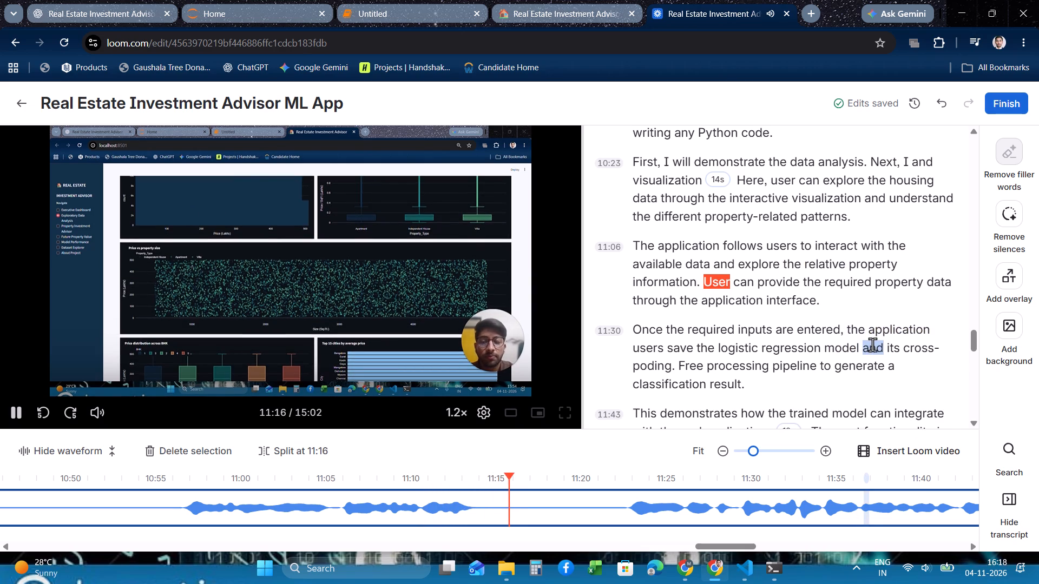
scroll(872, 344, "down", 2)
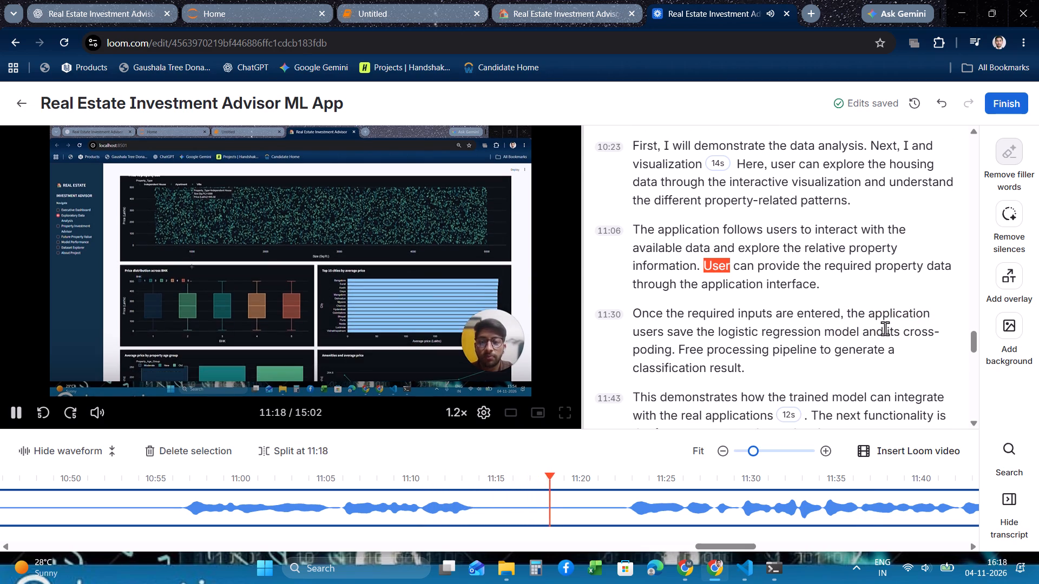
scroll(885, 328, "down", 1)
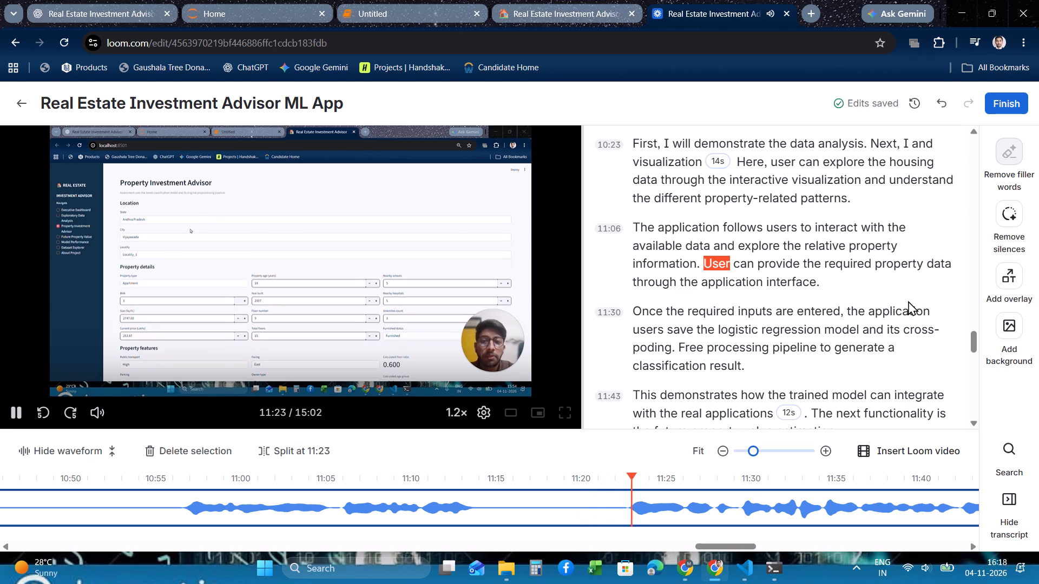
scroll(908, 301, "down", 1)
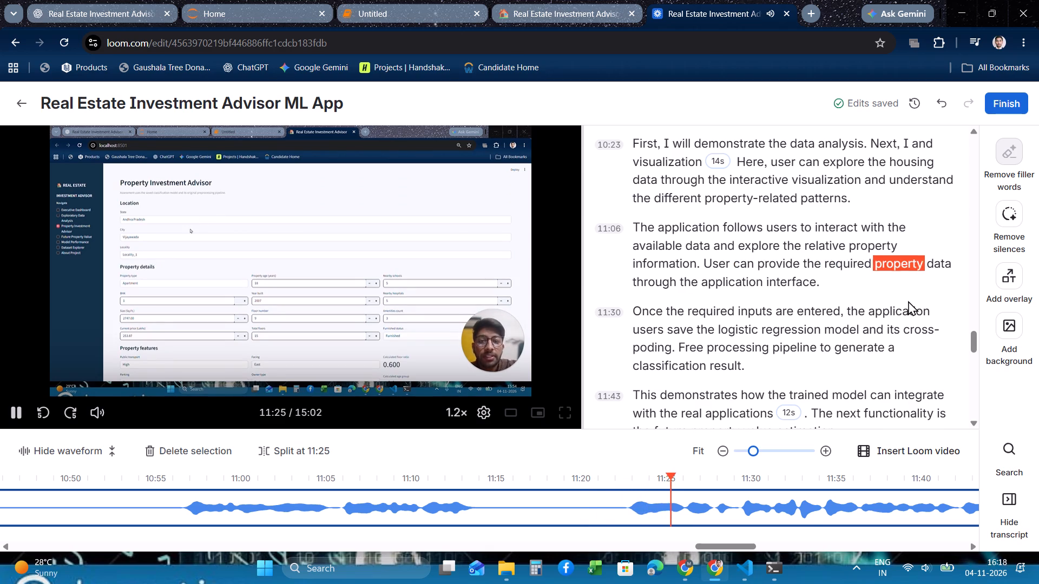
scroll(908, 301, "down", 1)
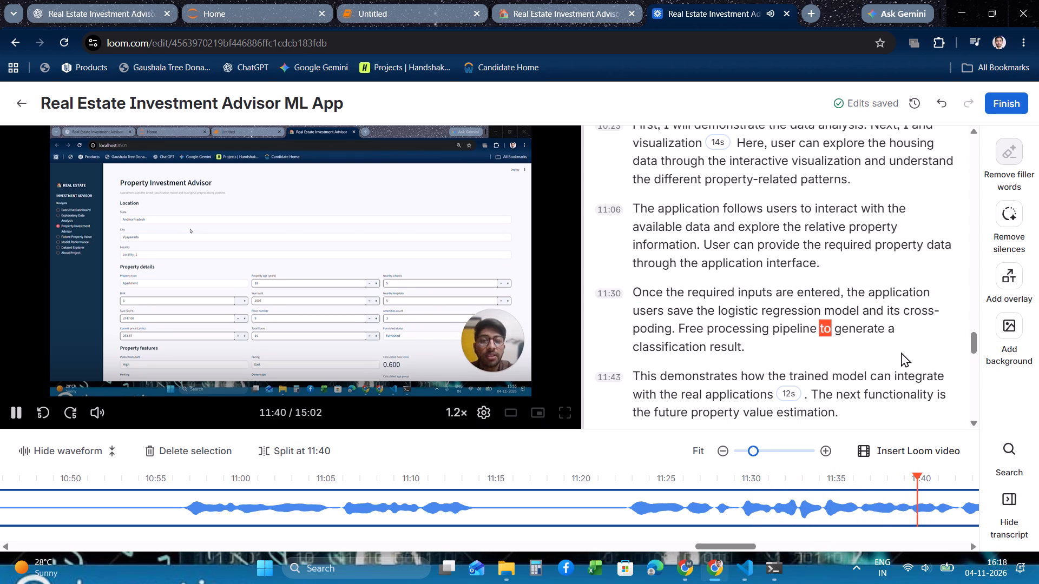
Review the end of the 11:30 paragraph and the 11:43 paragraph, including the 12-second pause after "real applications".
scroll(901, 352, "down", 1)
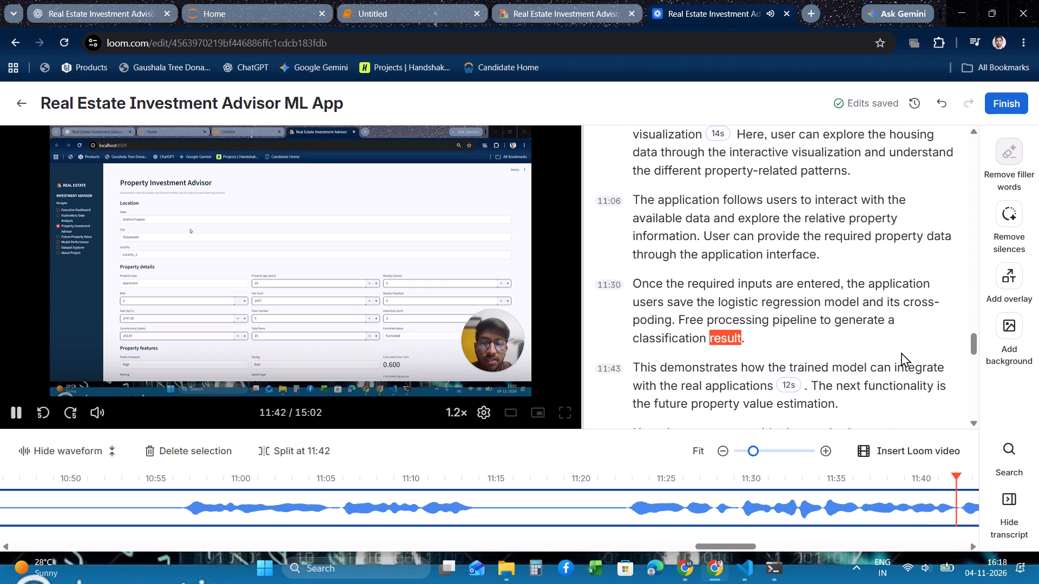
scroll(901, 352, "down", 1)
scroll(792, 505, "left", 2)
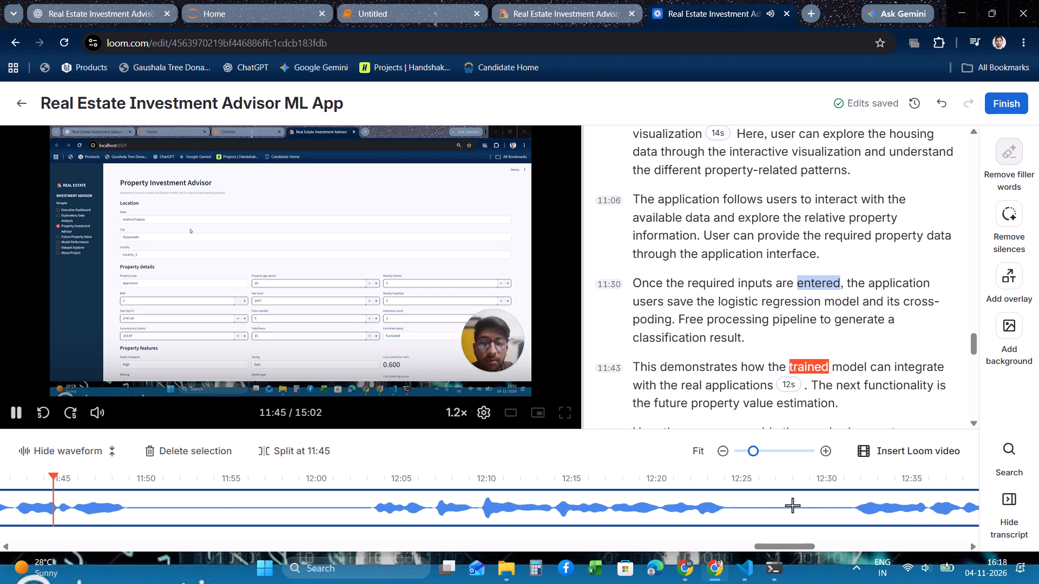
scroll(792, 505, "left", 1)
scroll(778, 378, "down", 2)
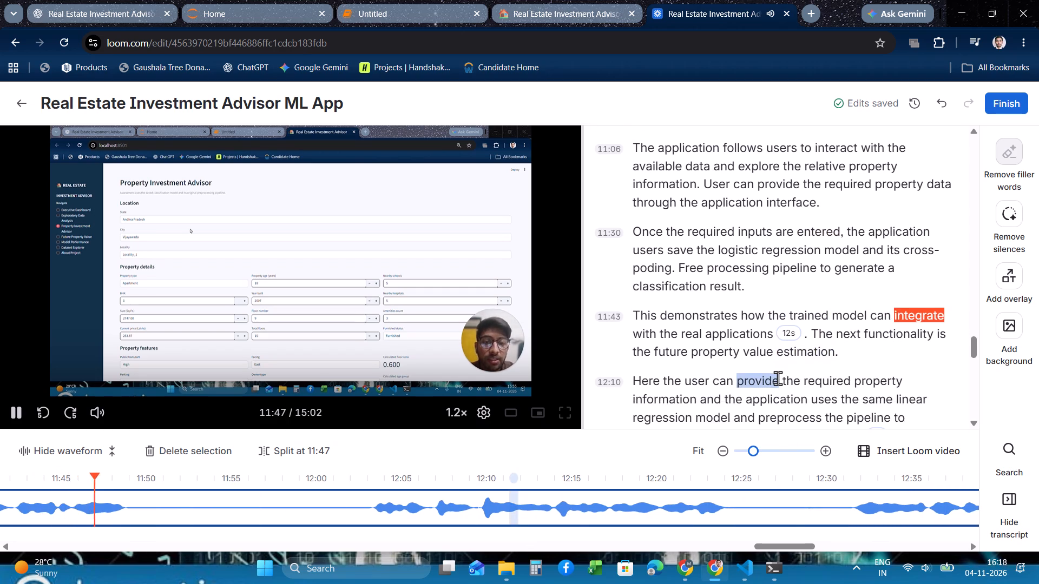
scroll(778, 378, "down", 2)
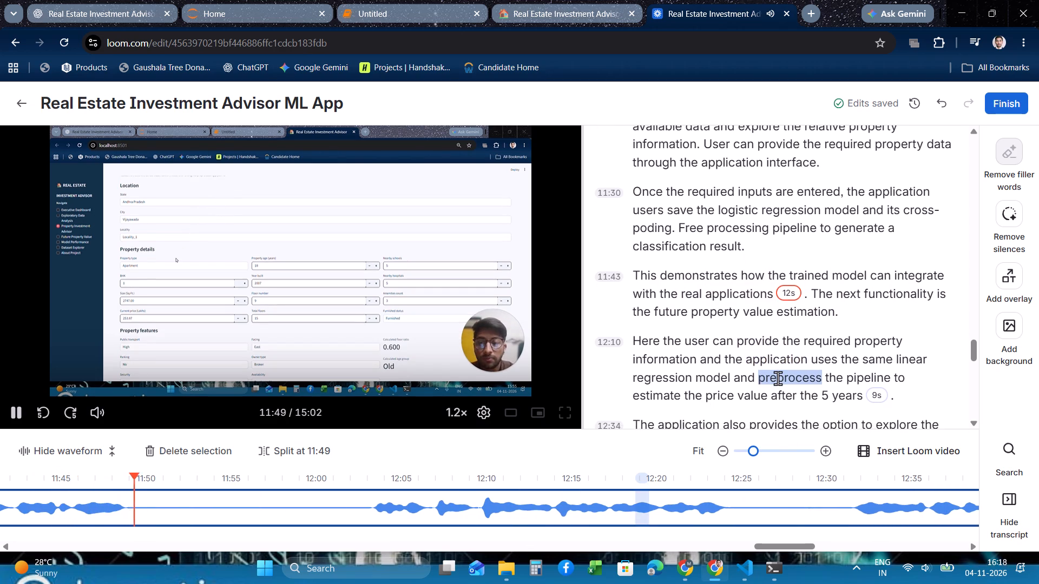
scroll(778, 378, "down", 2)
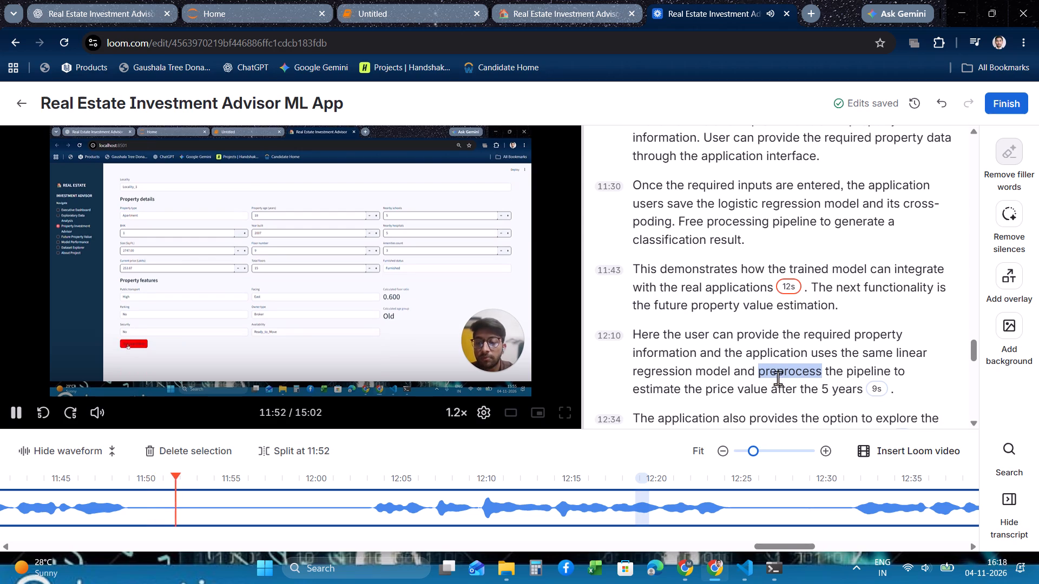
scroll(778, 378, "down", 1)
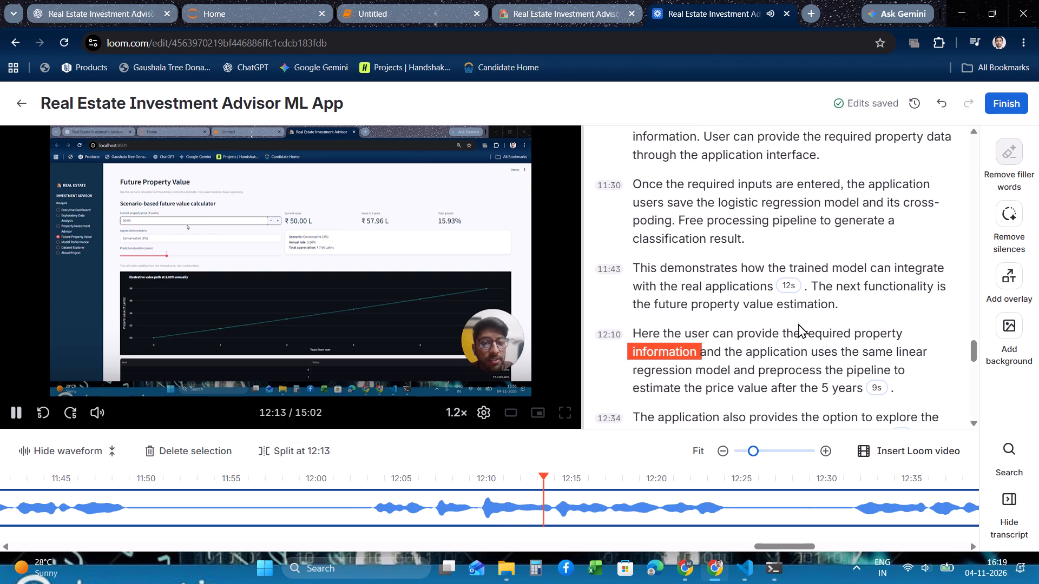
Follow the narration through the 12:10 paragraph and its 9-second pause, reading ahead in the transcript to the 12:55 paragraph.
scroll(798, 323, "down", 1)
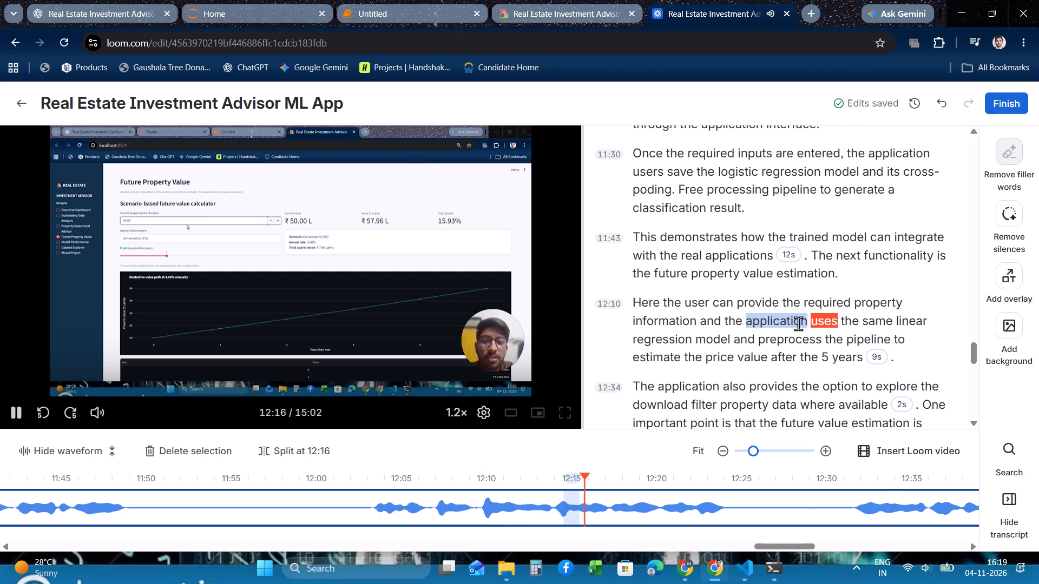
scroll(798, 323, "down", 1)
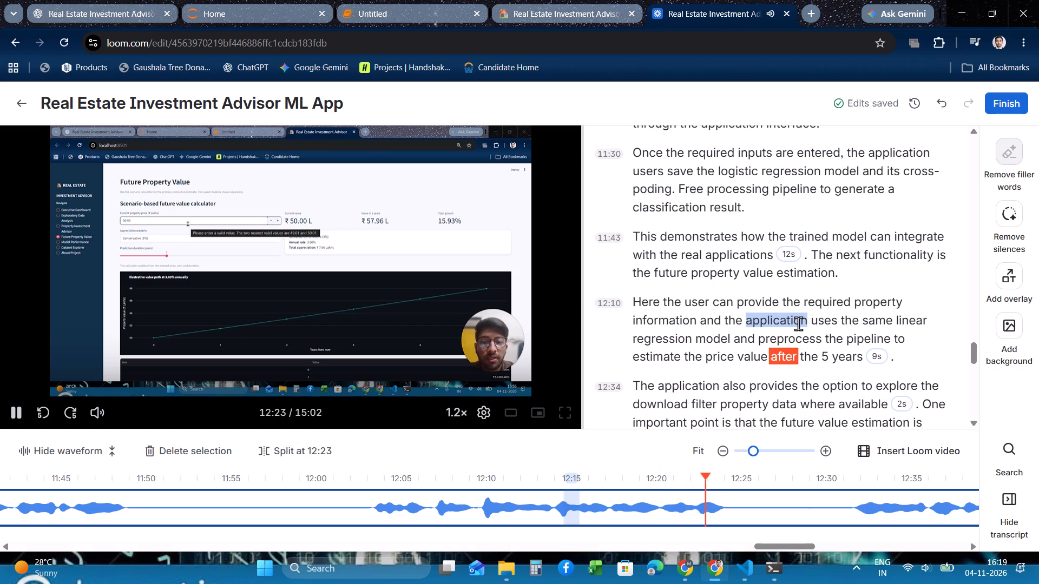
scroll(798, 323, "down", 1)
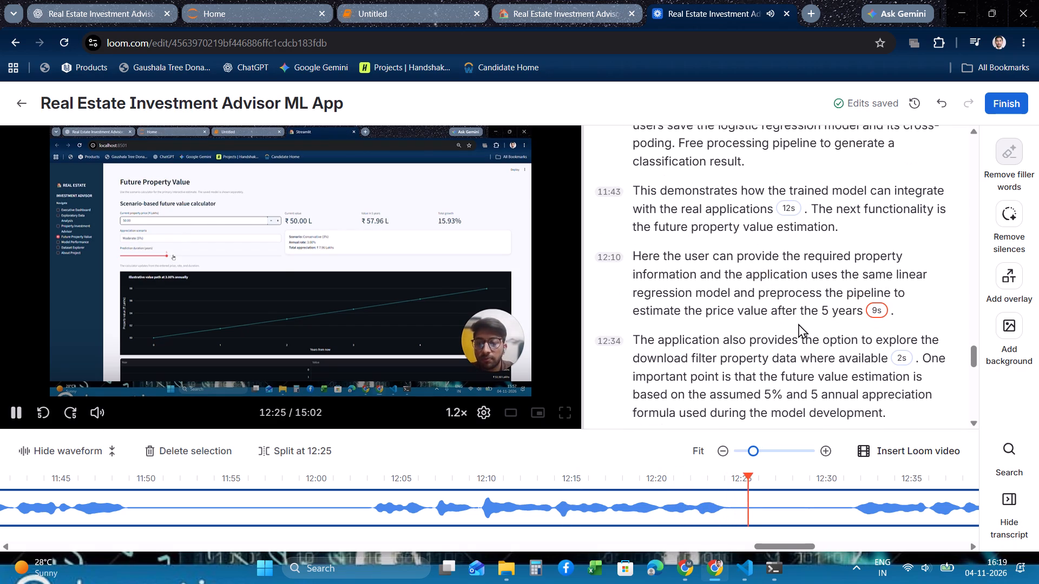
scroll(798, 323, "down", 2)
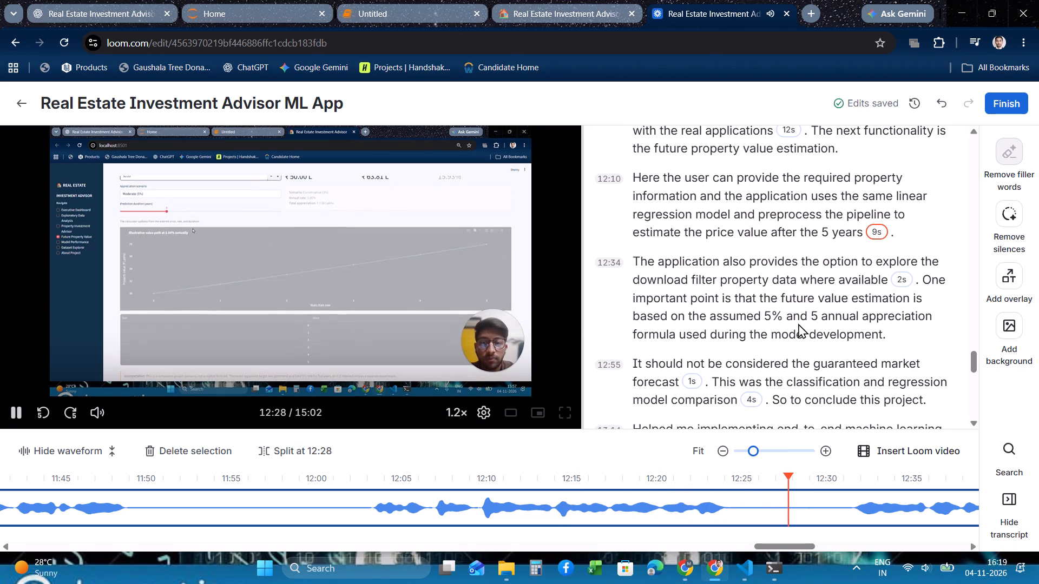
scroll(798, 323, "down", 1)
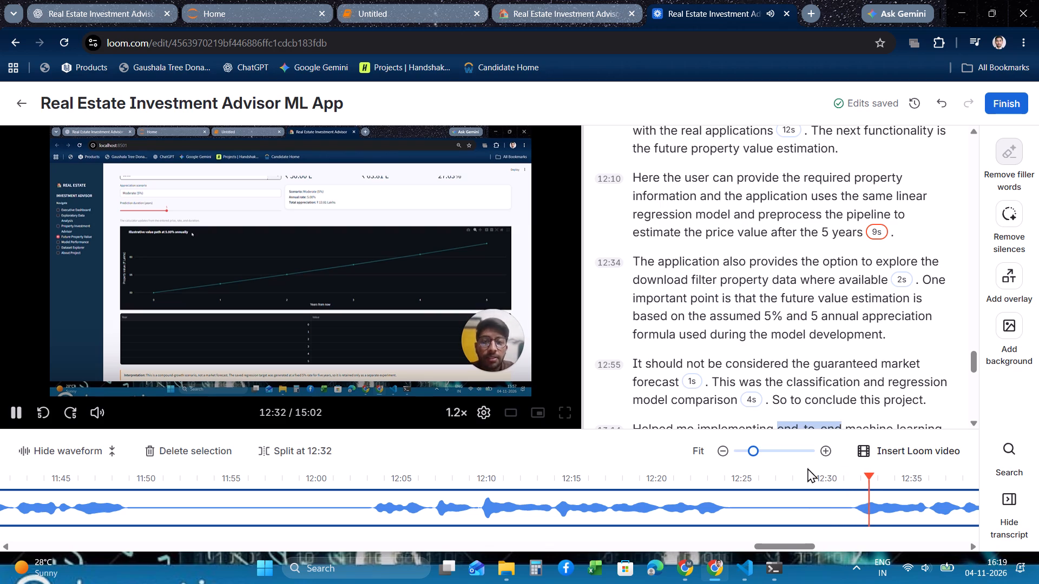
Replay the end of the 12:10 paragraph with its 9-second pause and follow the narration of the 12:34 paragraph.
scroll(803, 519, "left", 1)
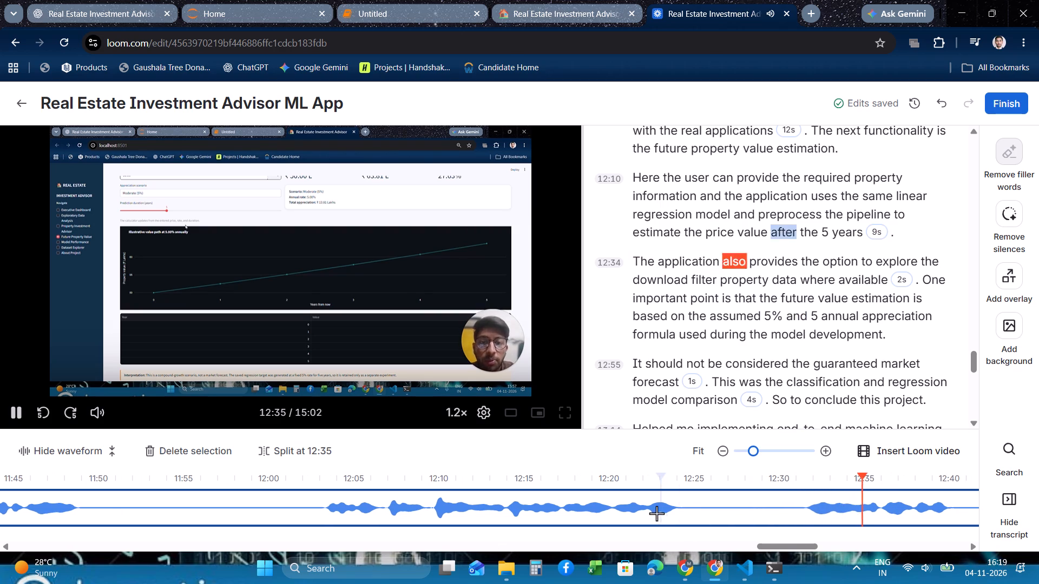
left_click(656, 513)
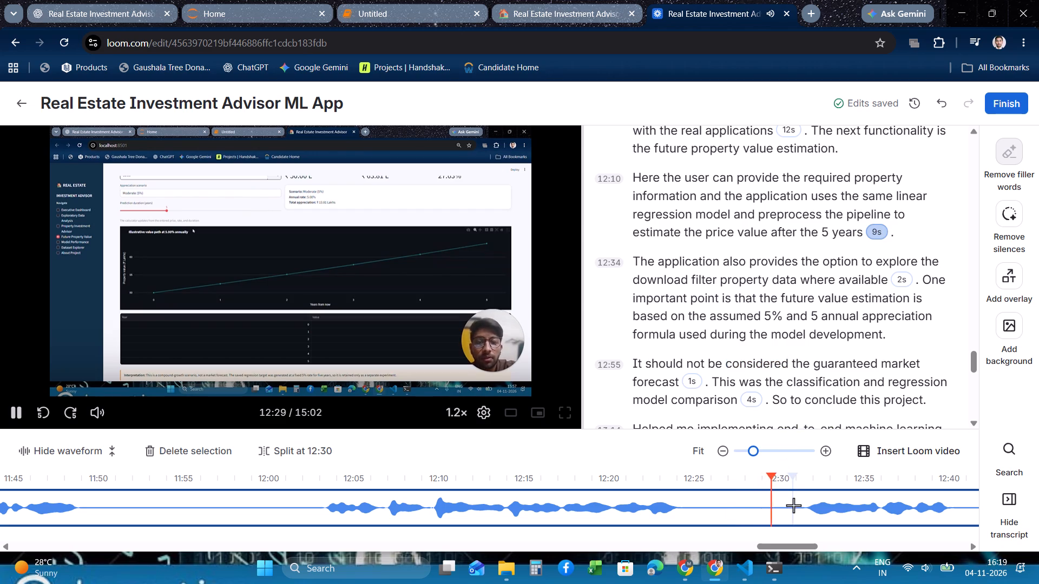
scroll(793, 506, "left", 3)
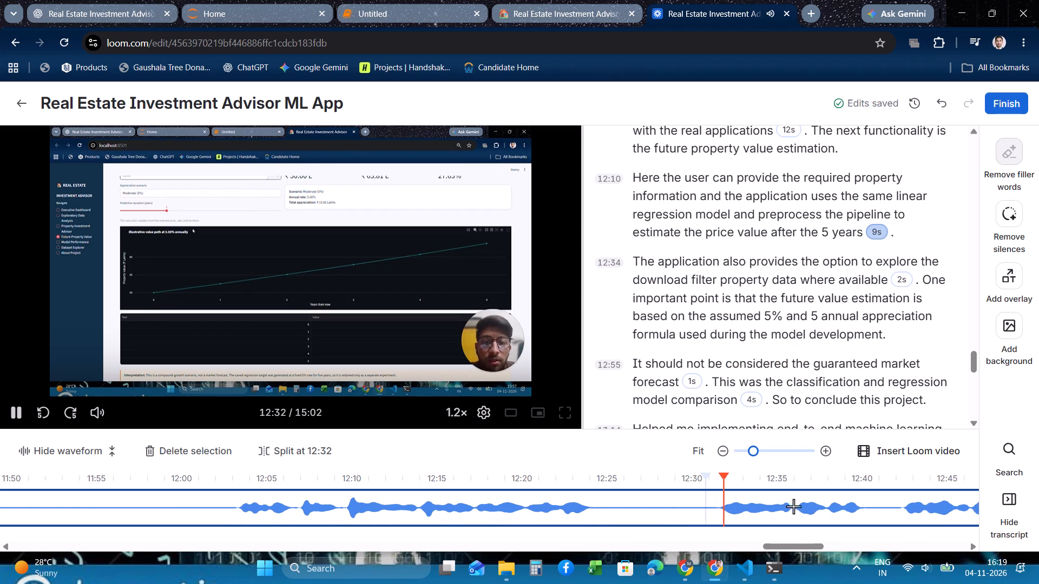
scroll(793, 506, "left", 2)
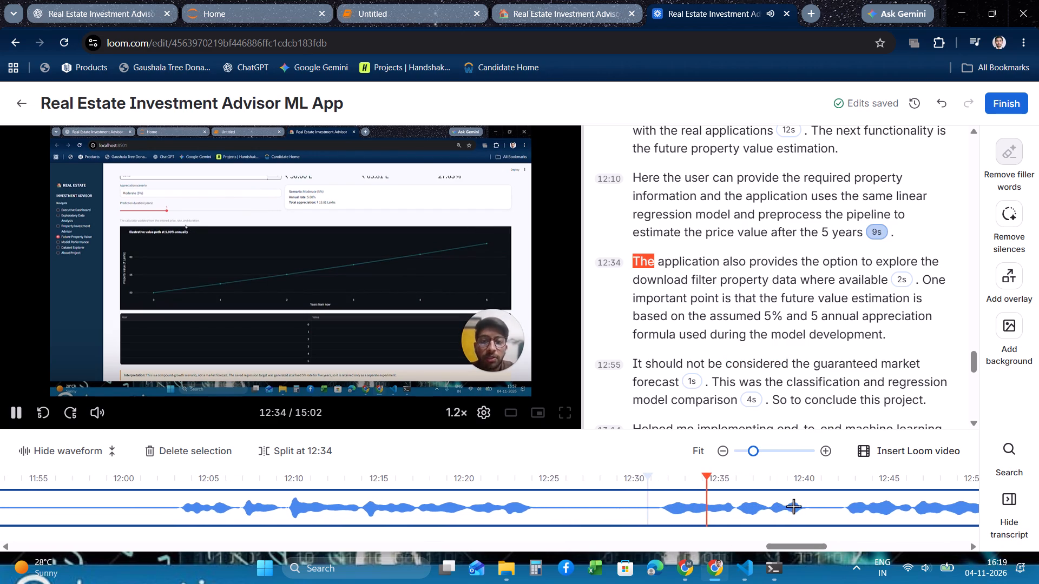
scroll(793, 506, "left", 2)
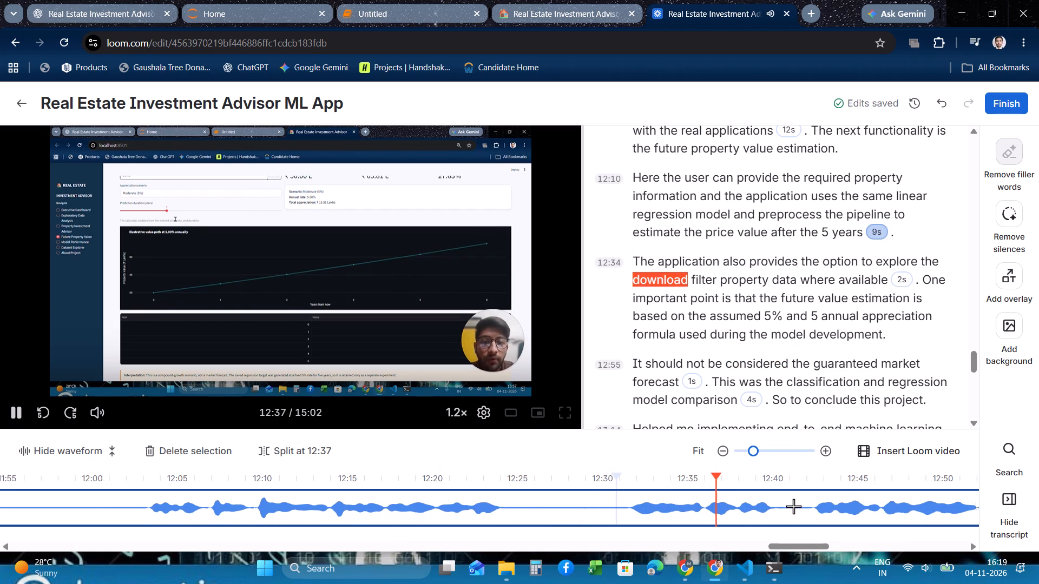
scroll(793, 506, "left", 2)
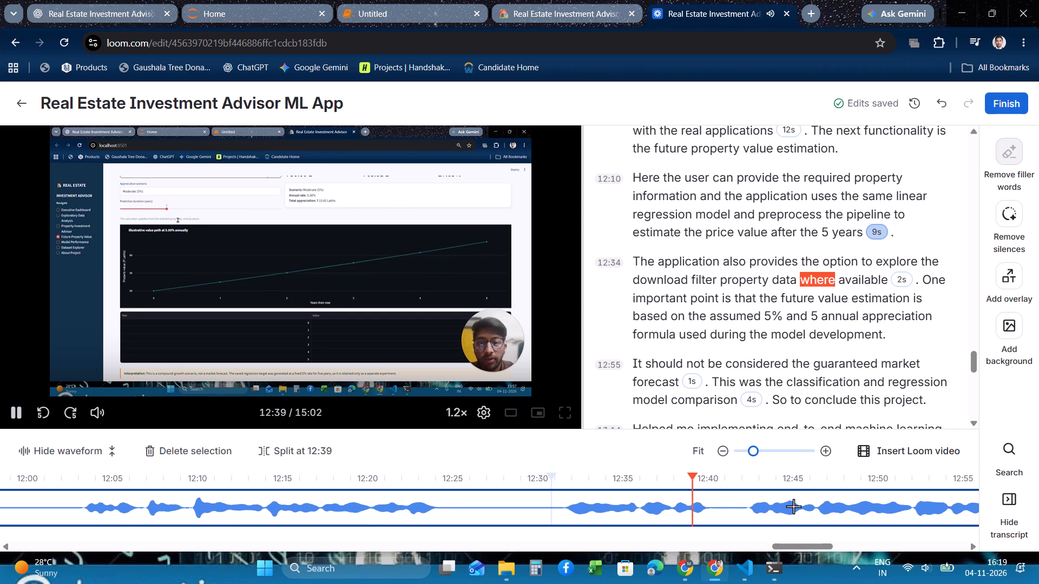
scroll(793, 506, "left", 1)
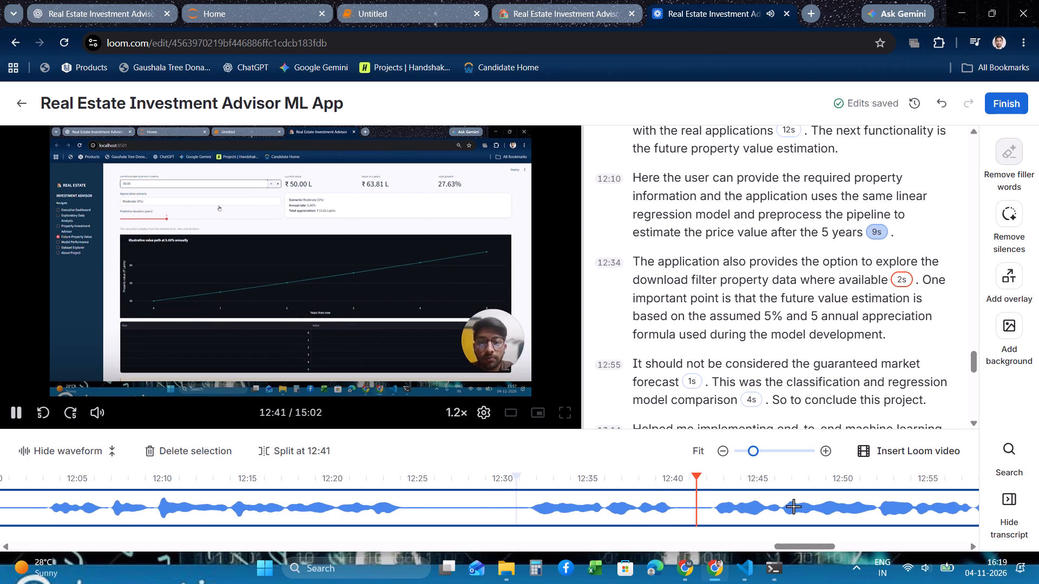
scroll(793, 506, "left", 1)
left_click(616, 504)
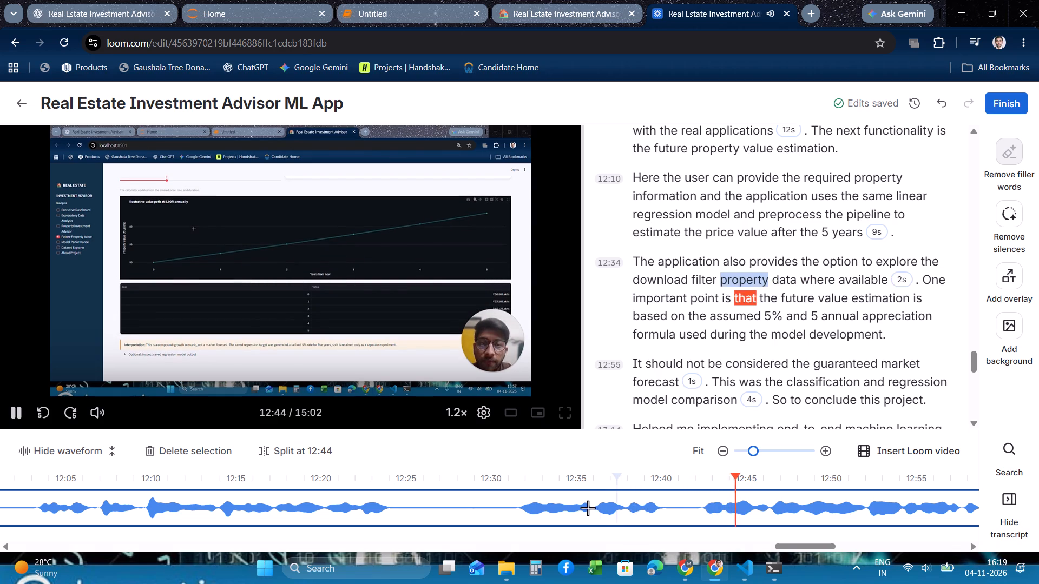
left_click(565, 503)
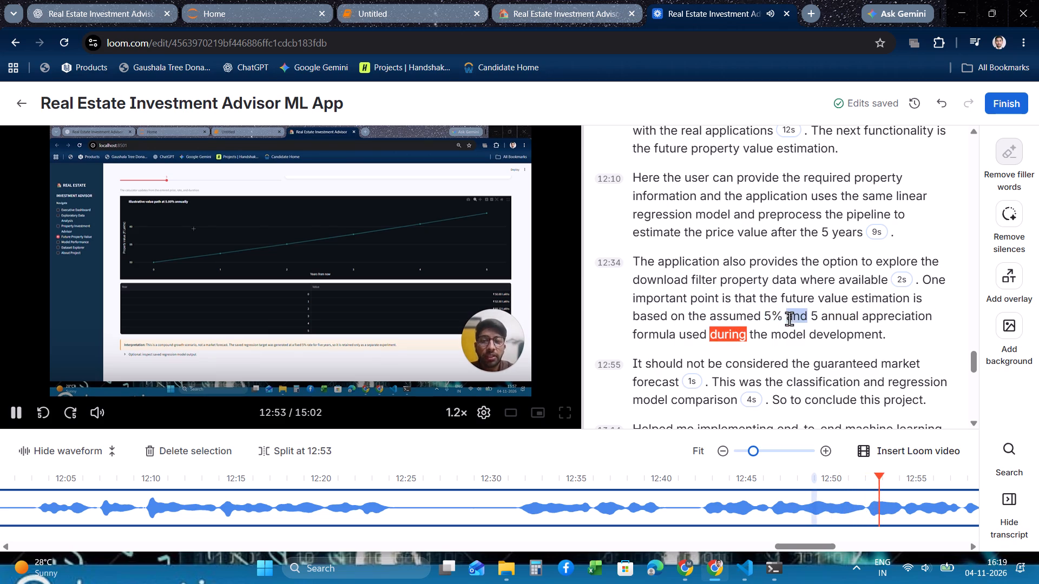
Delete the misspoken "5%" after "assumed" in the 12:34 paragraph and replay the narration from "important".
left_click(773, 315)
left_click(834, 342)
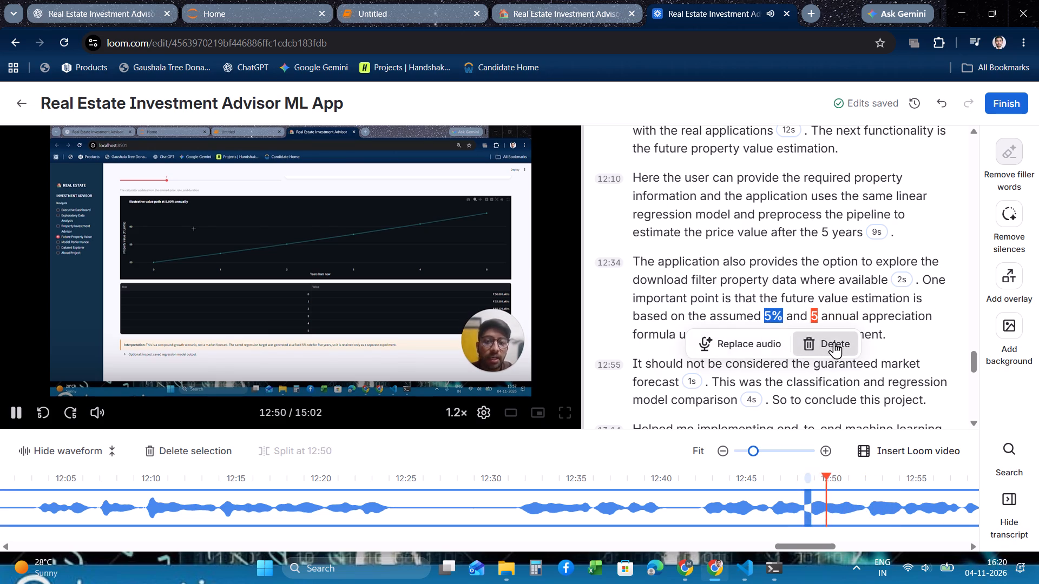
left_click(668, 314)
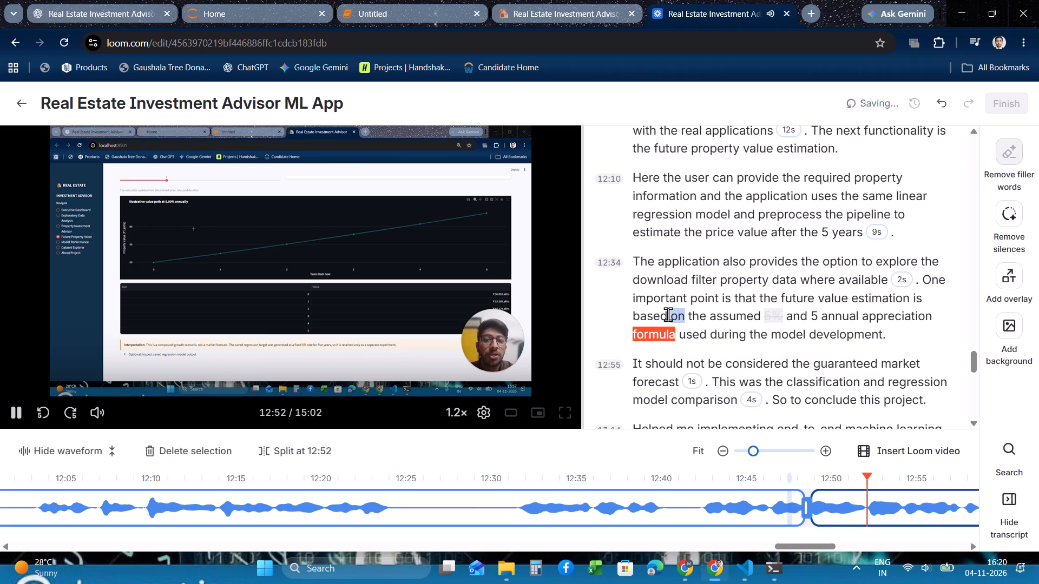
left_click(657, 297)
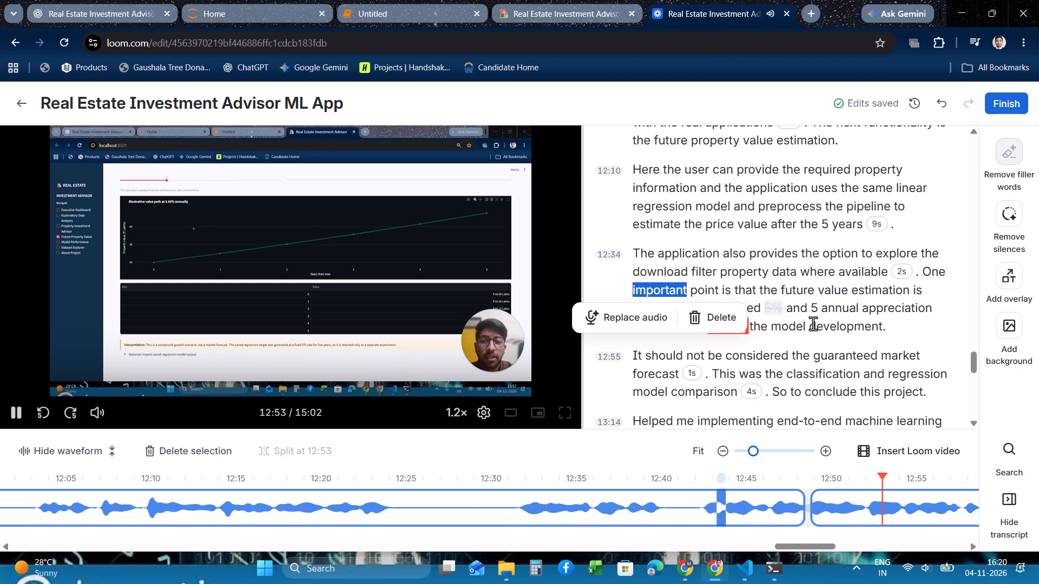
Follow the narration through the 12:55 and 13:14 paragraphs, reading ahead in the transcript for repeated passages.
scroll(839, 299, "down", 1)
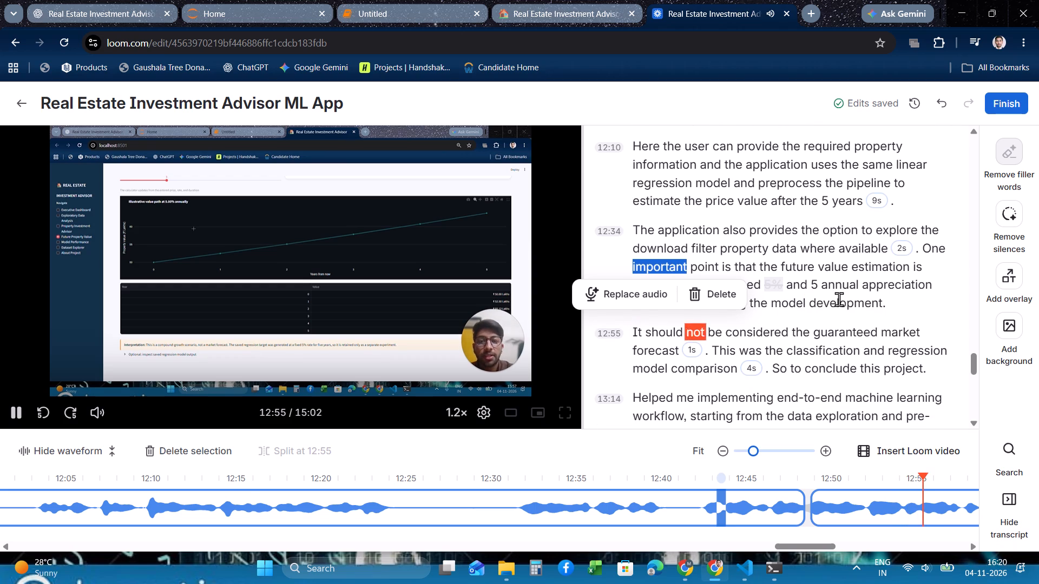
scroll(872, 304, "down", 1)
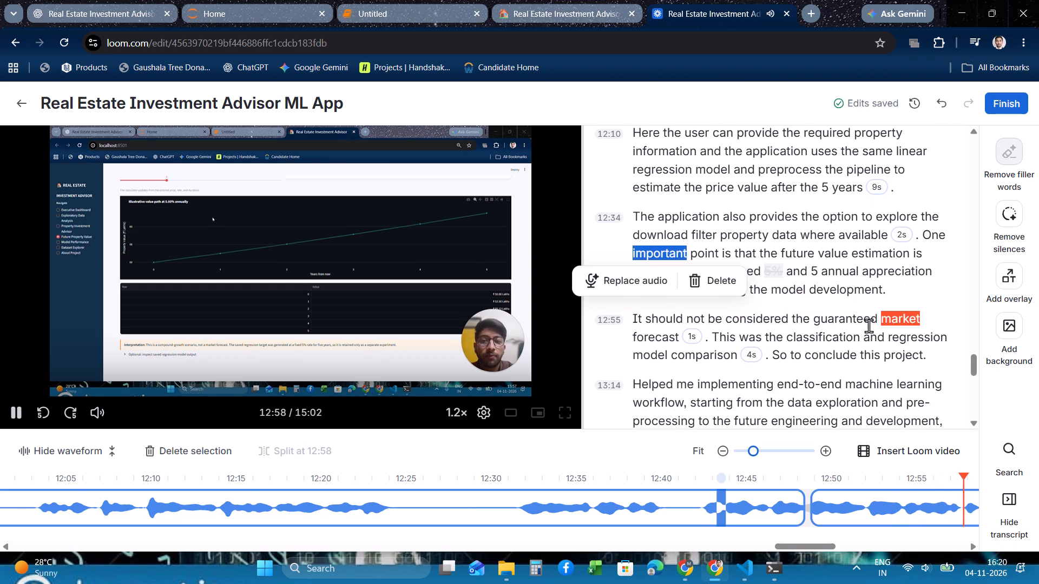
scroll(769, 334, "down", 1)
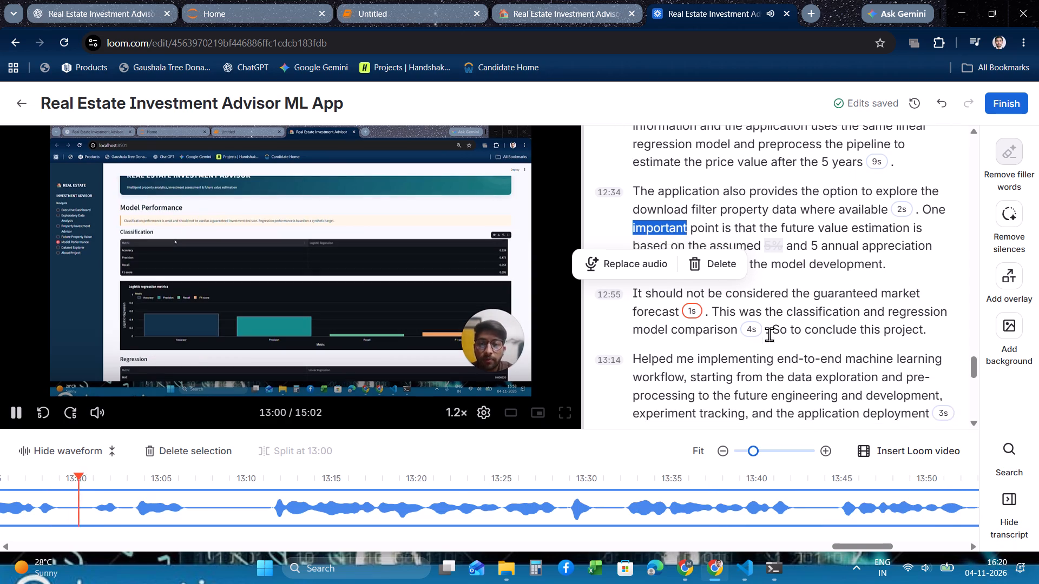
scroll(769, 334, "down", 2)
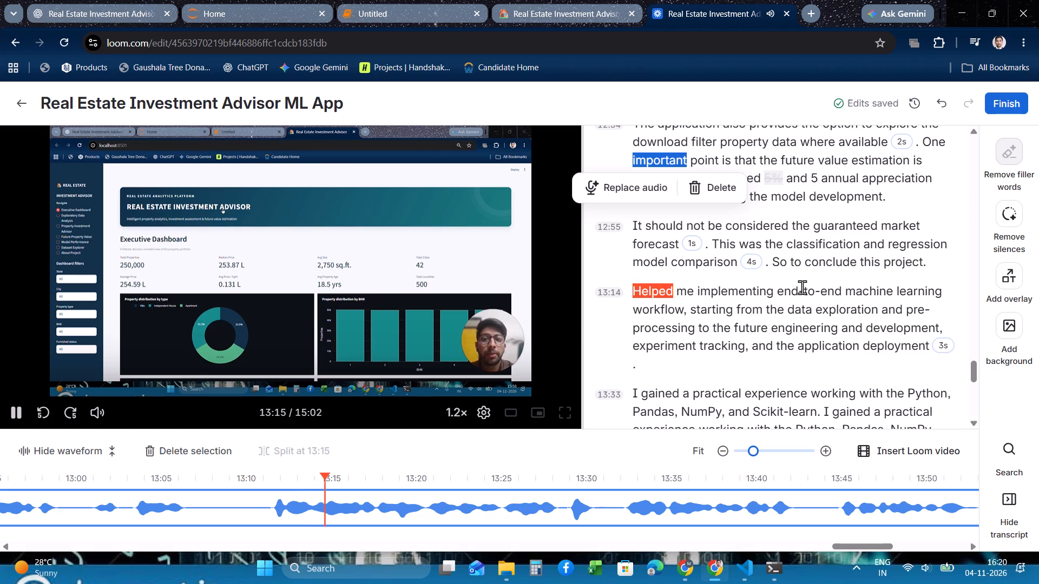
scroll(802, 287, "down", 1)
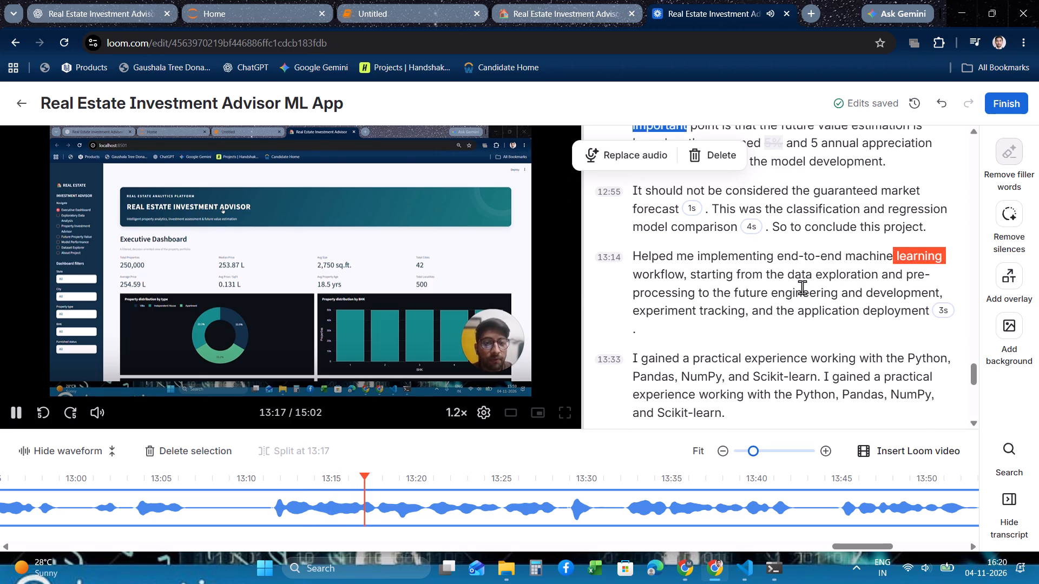
scroll(802, 287, "down", 3)
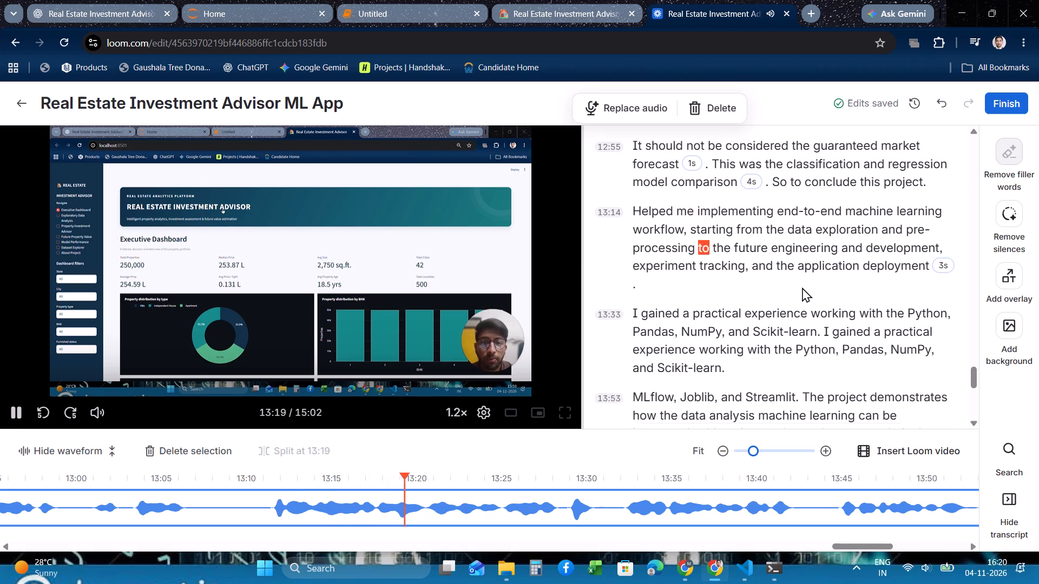
scroll(802, 287, "down", 2)
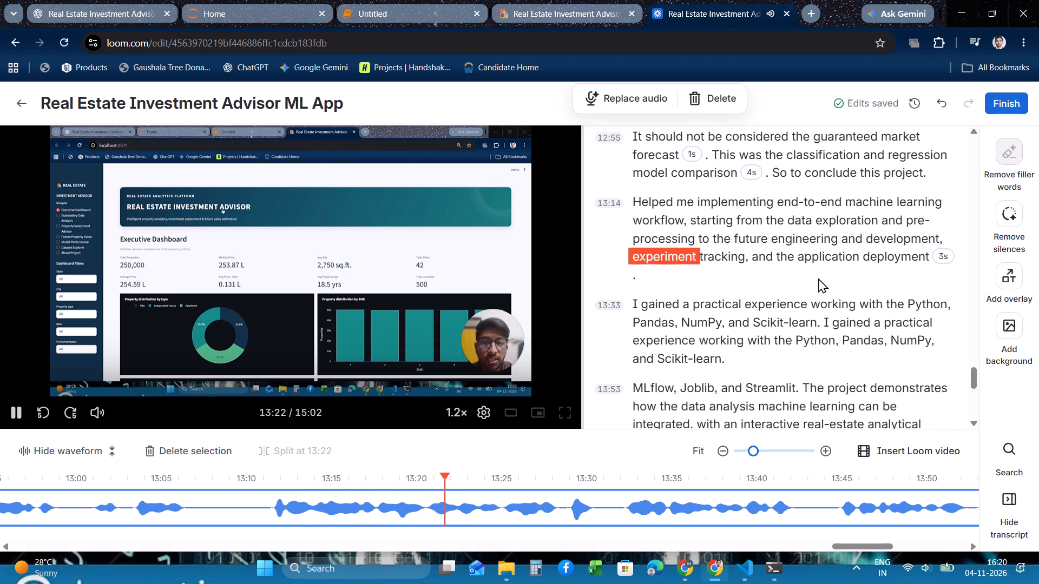
scroll(833, 278, "down", 1)
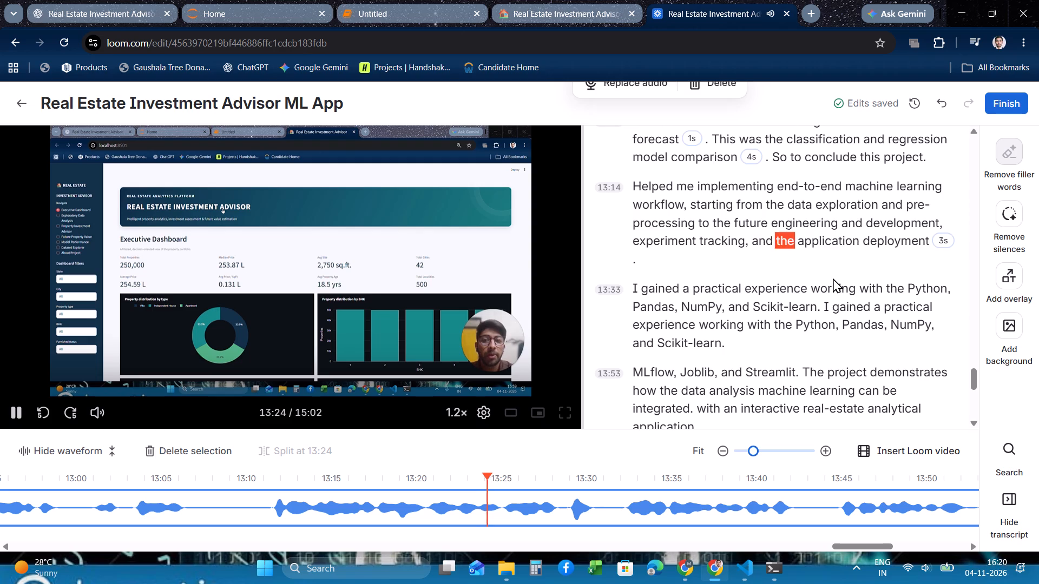
Delete the narration from "I gained a practical experience" at 13:33 through "Thank you for watching my project demonstration" at 14:09.
scroll(833, 278, "down", 2)
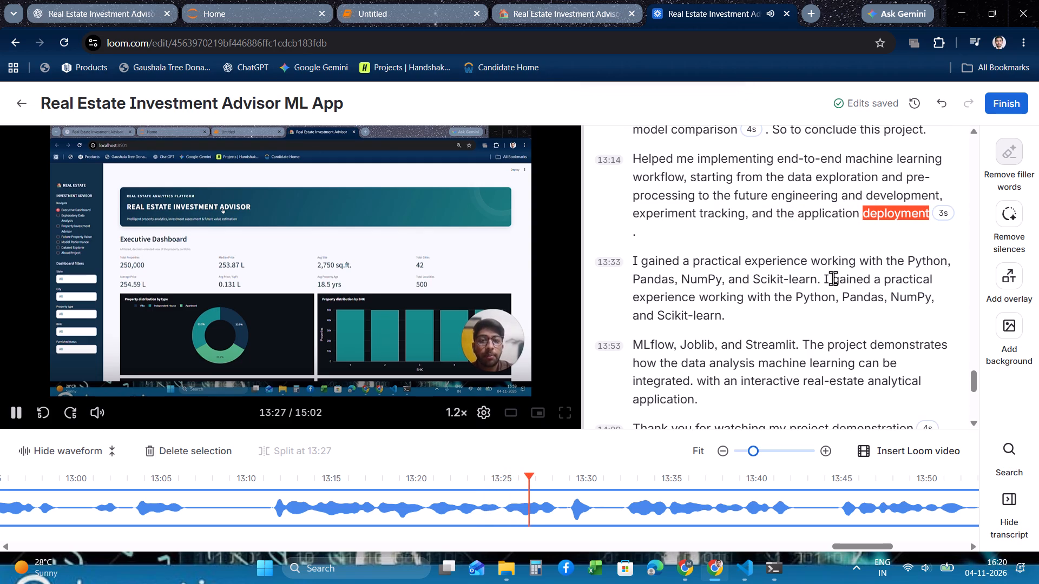
scroll(833, 278, "down", 2)
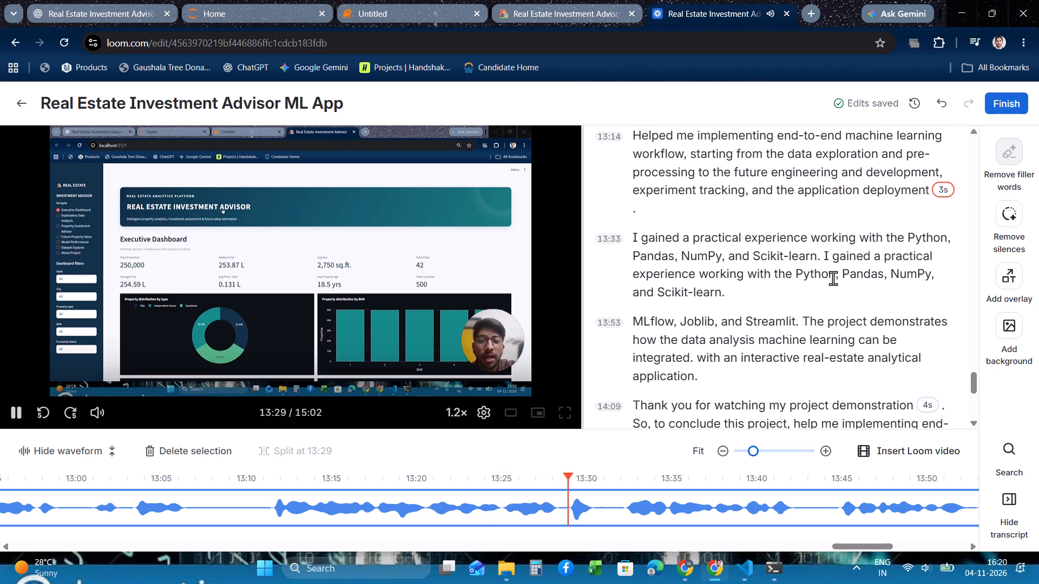
scroll(833, 278, "down", 1)
scroll(732, 240, "up", 1)
scroll(798, 242, "up", 1)
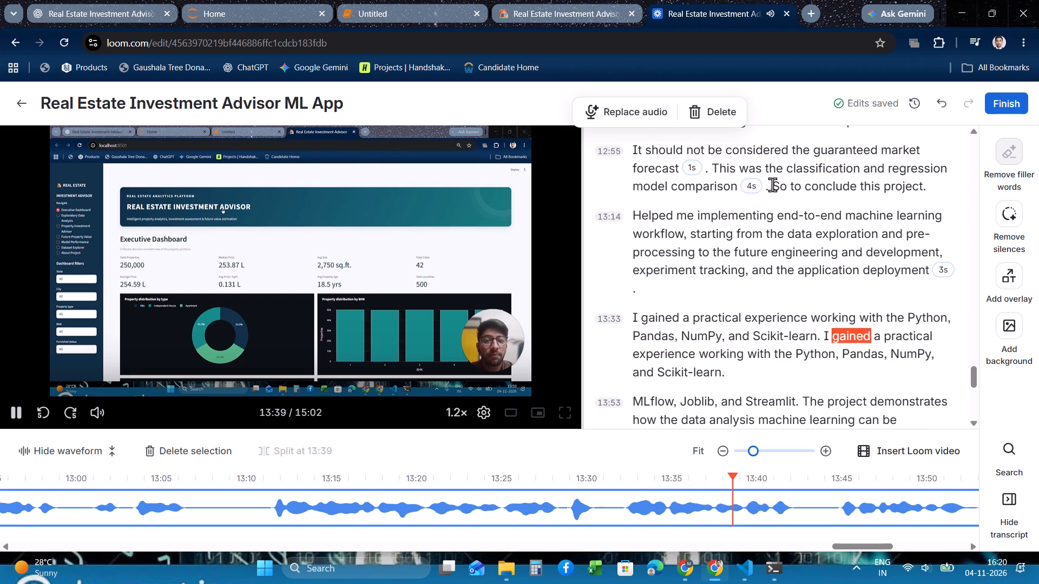
scroll(772, 184, "down", 1)
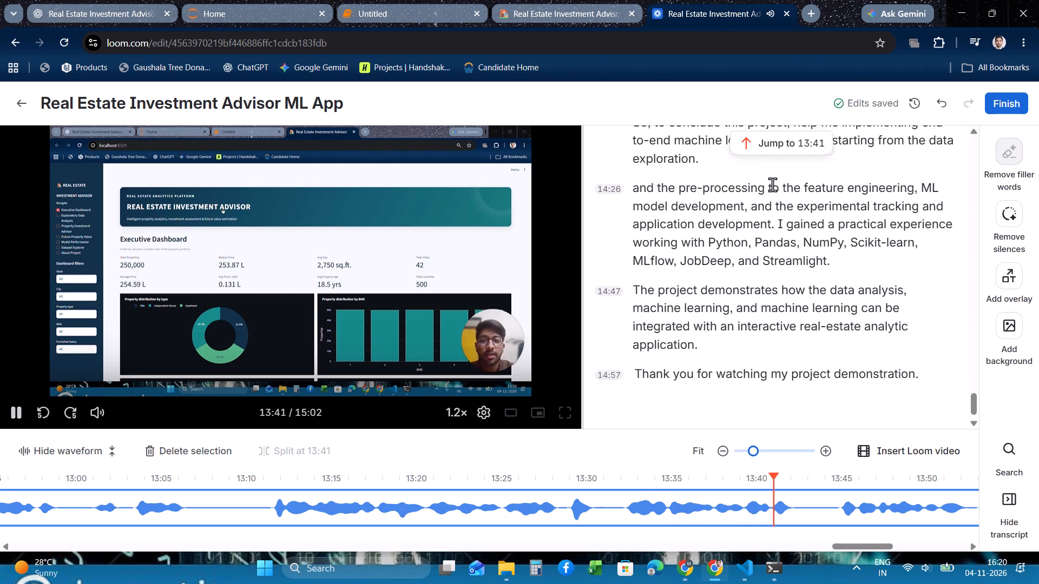
scroll(772, 184, "down", 1)
scroll(772, 184, "up", 4)
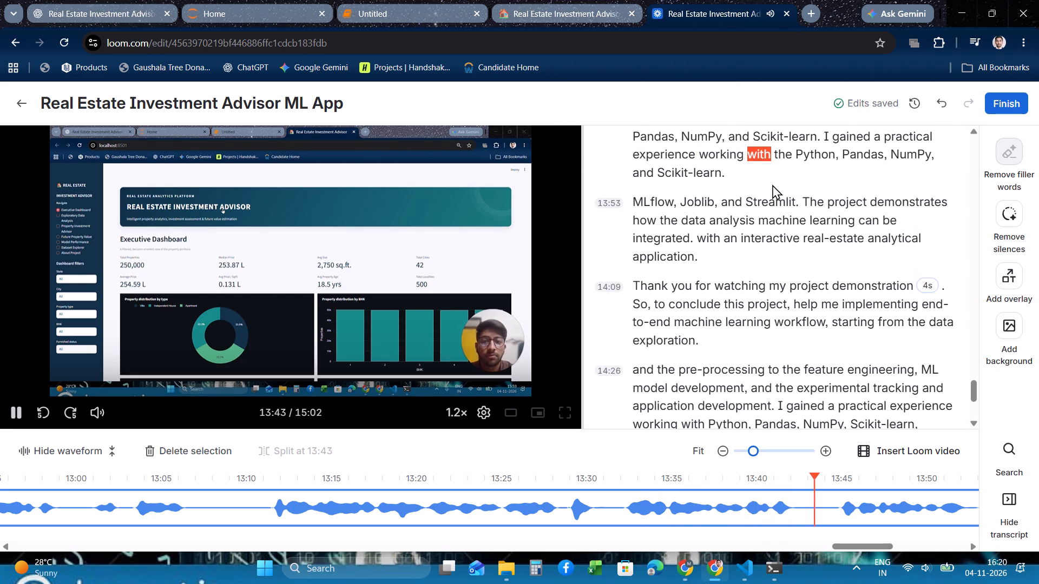
scroll(772, 184, "up", 1)
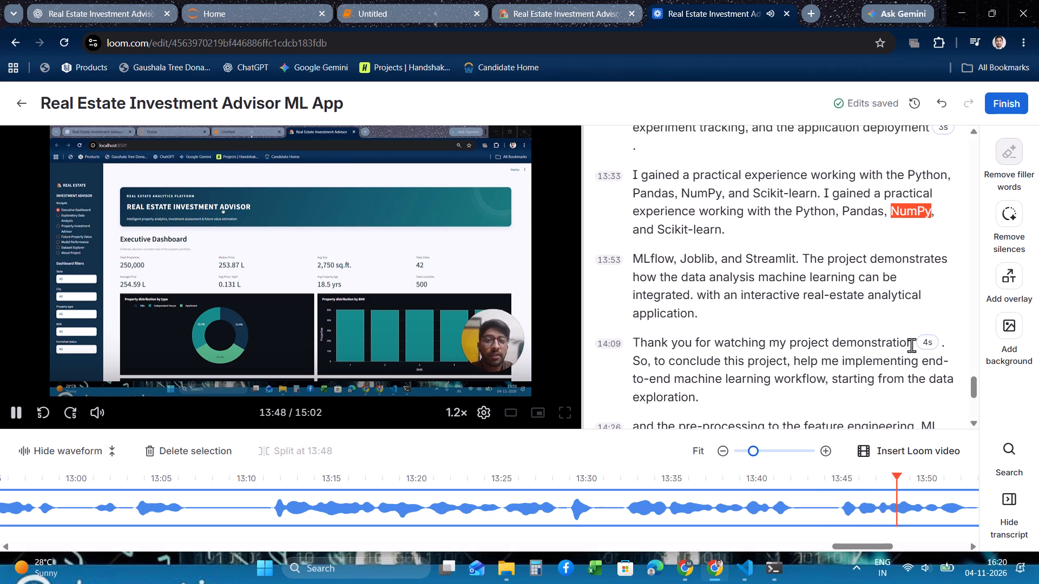
left_click_drag(911, 345, 630, 170)
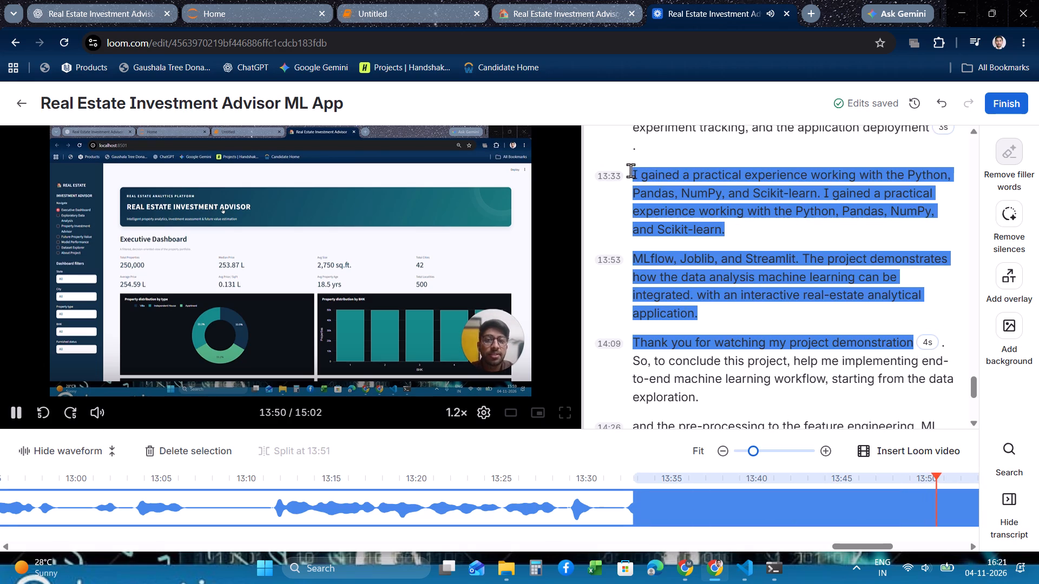
left_click(719, 281)
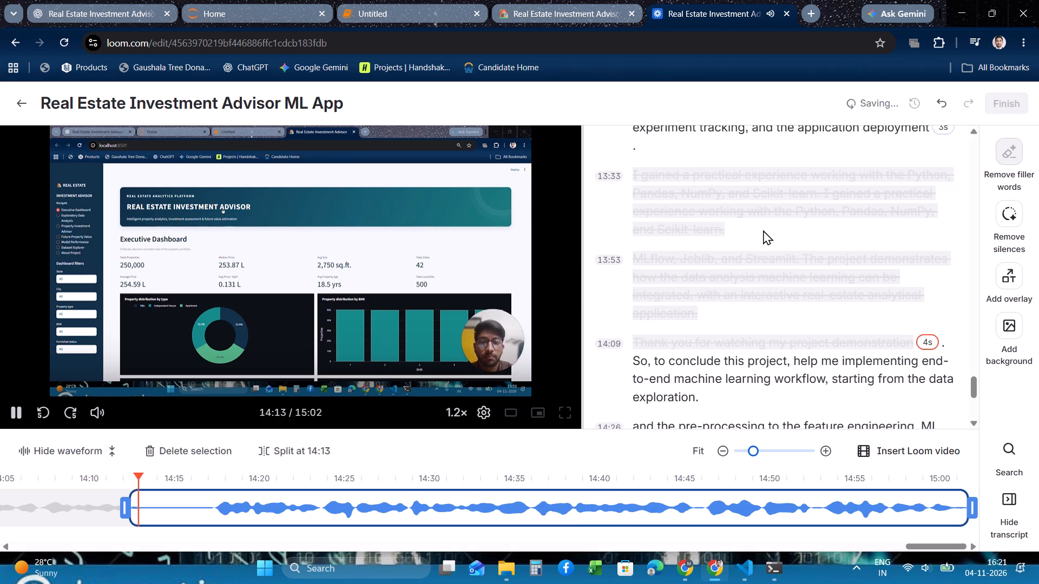
Delete the first conclusion, from "So to conclude this project" through "application deployment" in the 13:14 paragraph.
scroll(763, 230, "up", 3)
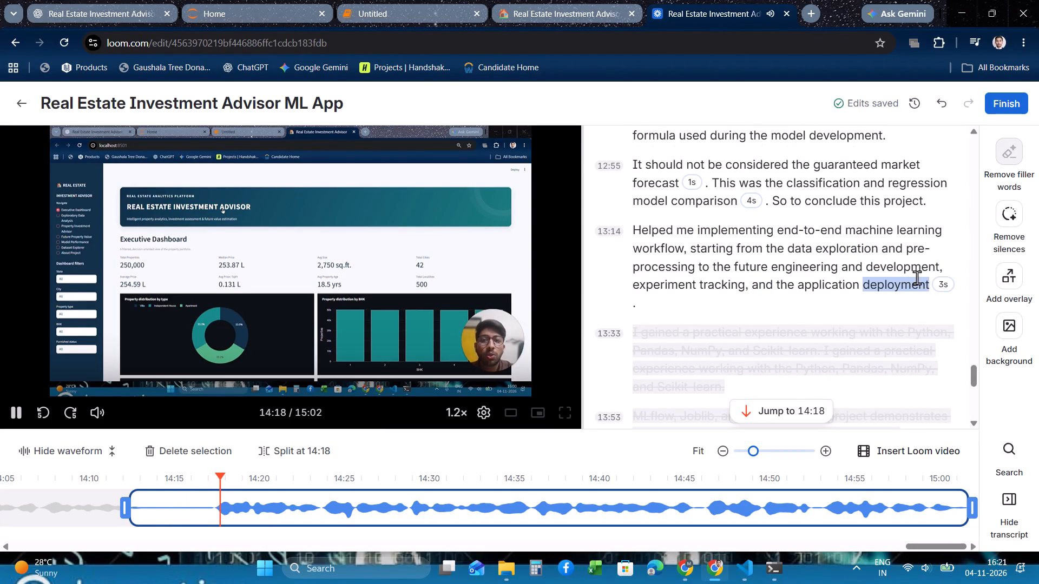
left_click_drag(926, 283, 765, 202)
left_click(859, 274)
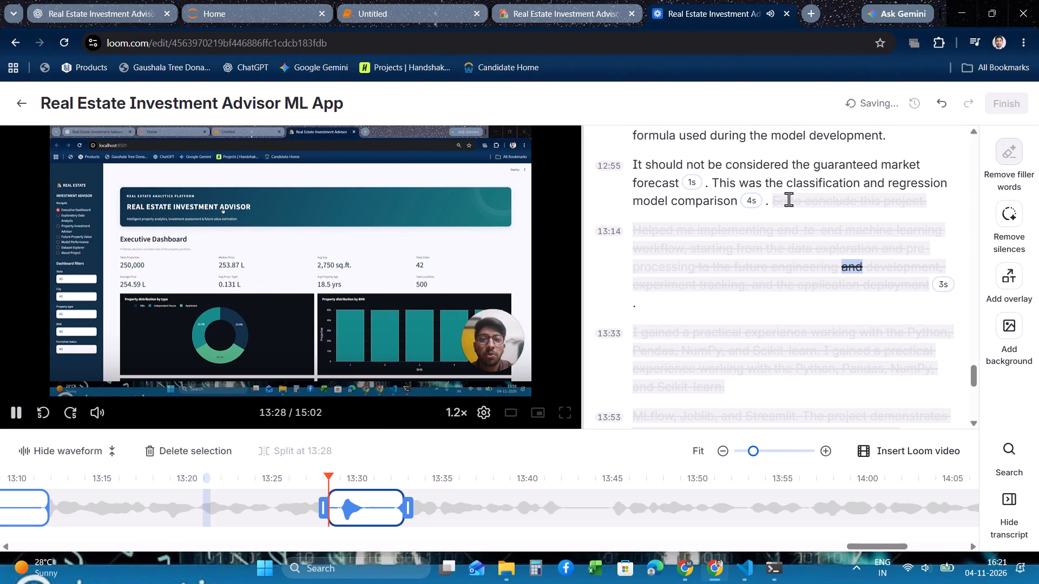
Replay the narration from "considered" in the 12:55 paragraph and read ahead to the second conclusion beginning at 14:09.
left_click(709, 178)
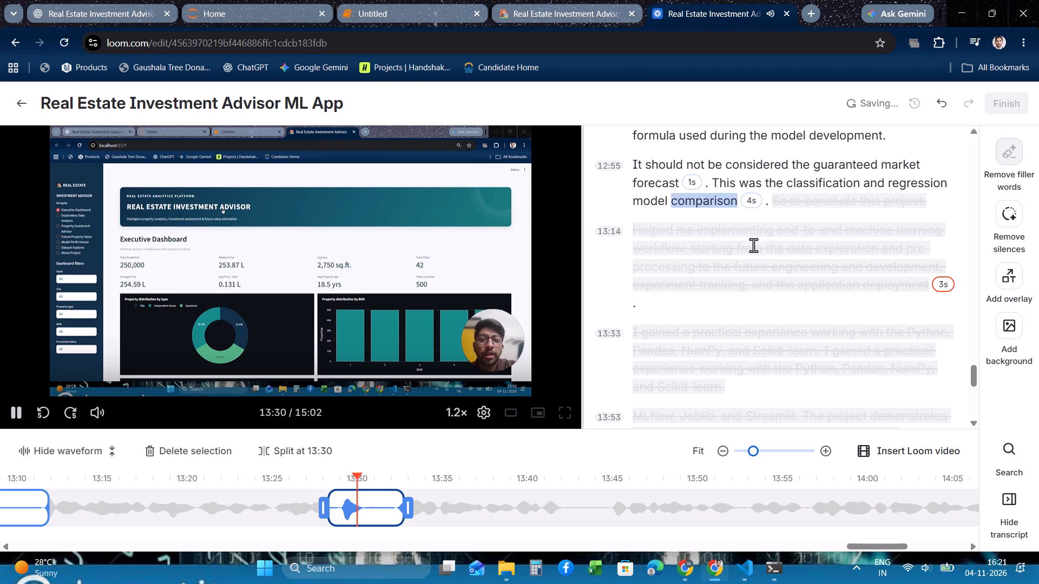
left_click(724, 171)
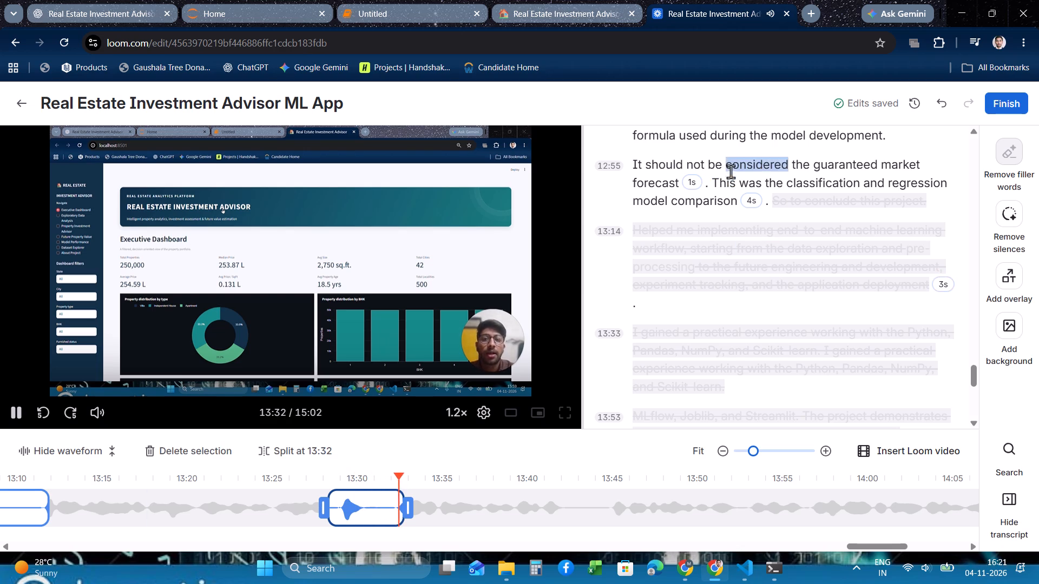
left_click(730, 167)
scroll(736, 247, "up", 3)
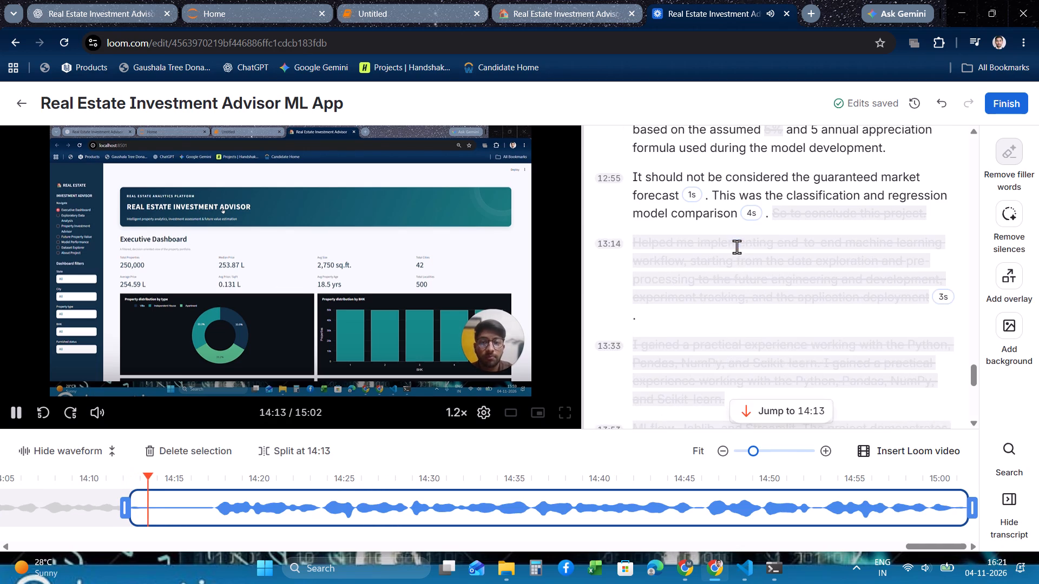
scroll(736, 247, "up", 1)
left_click(733, 207)
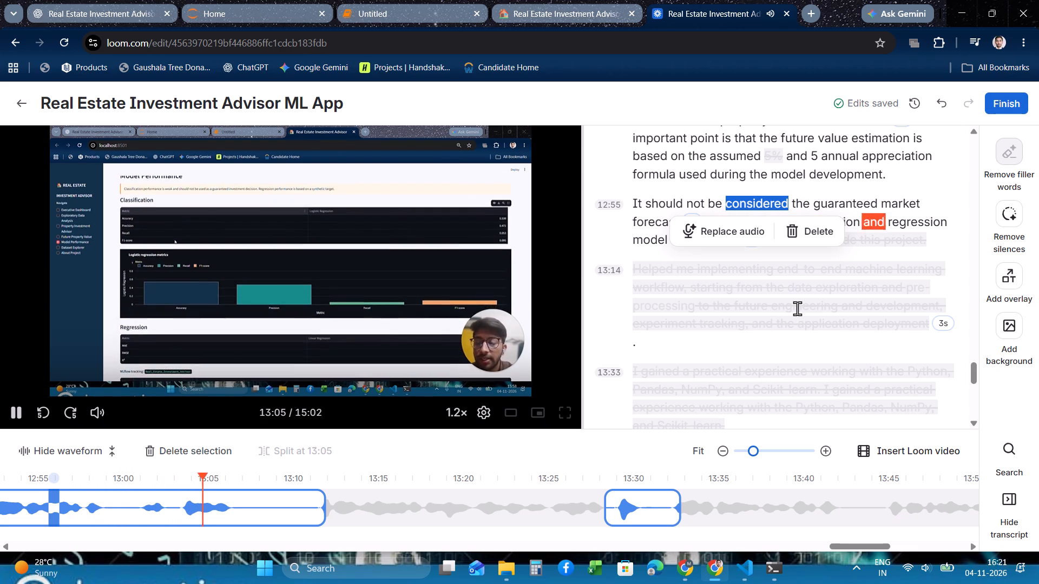
scroll(797, 308, "down", 6)
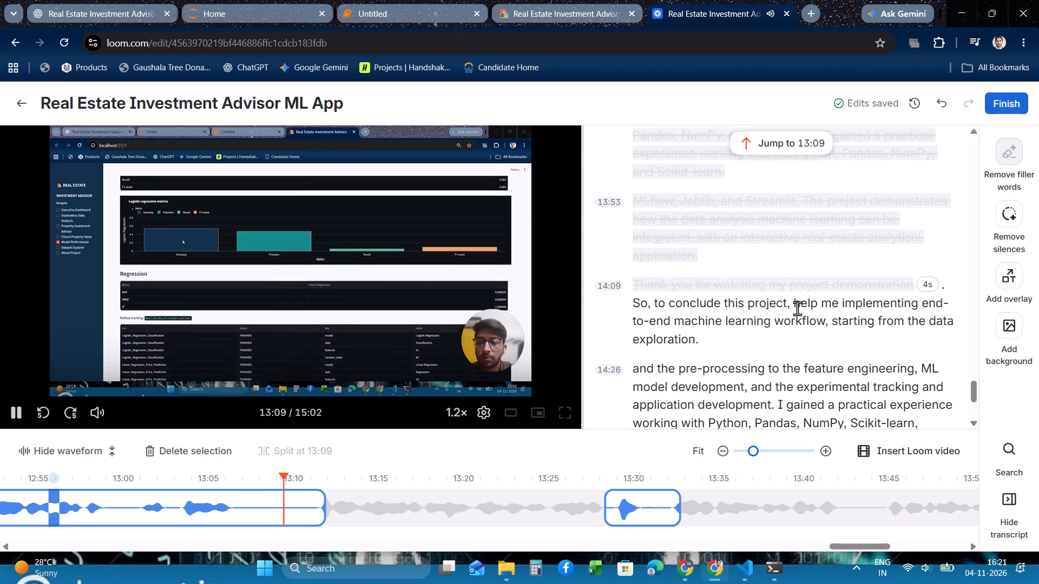
scroll(797, 308, "down", 1)
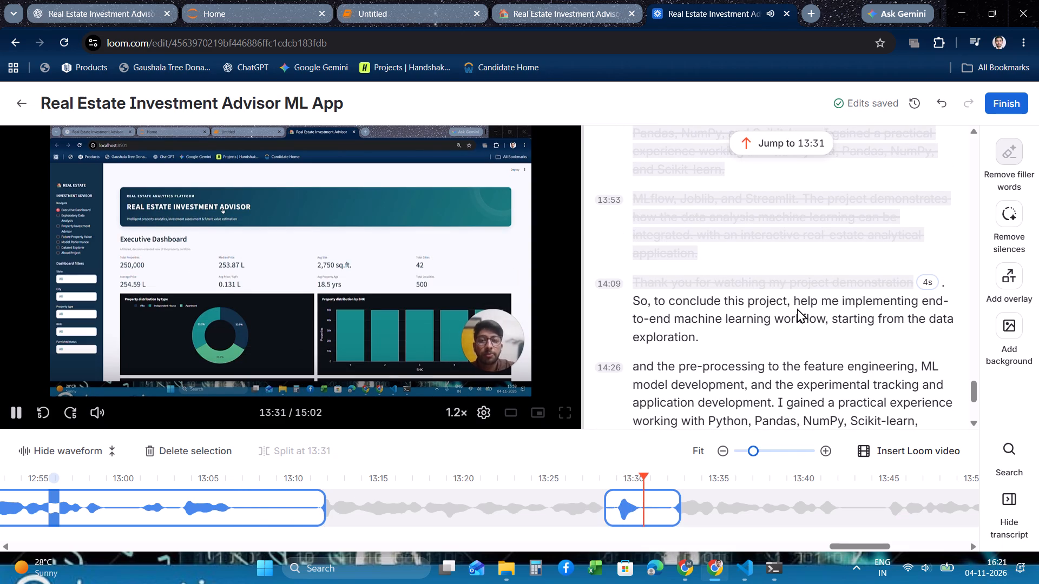
scroll(797, 308, "down", 1)
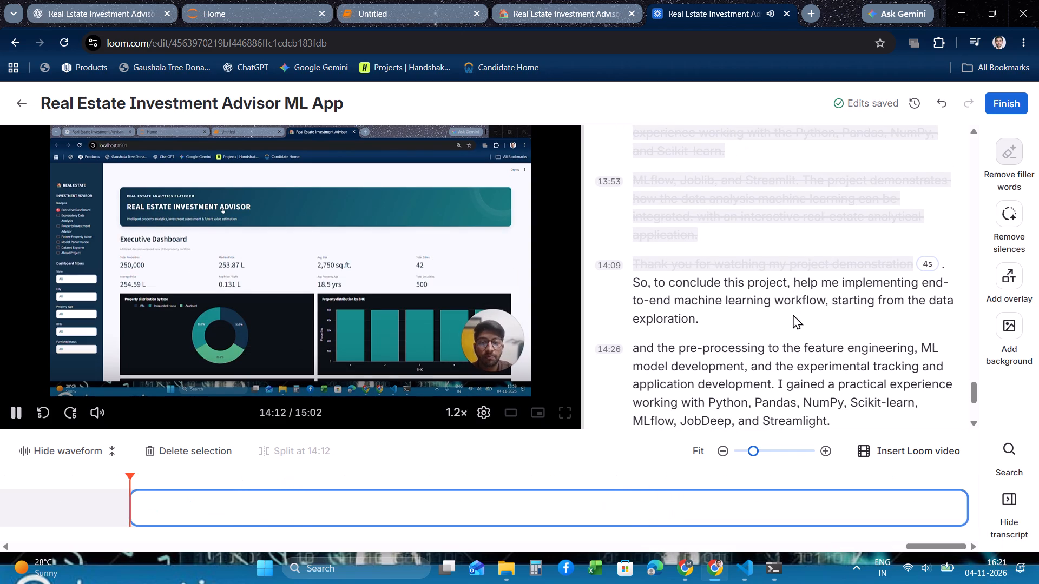
Delete the short leftover clip around 13:30 that remains between the deleted conclusion passages.
scroll(571, 499, "right", 7)
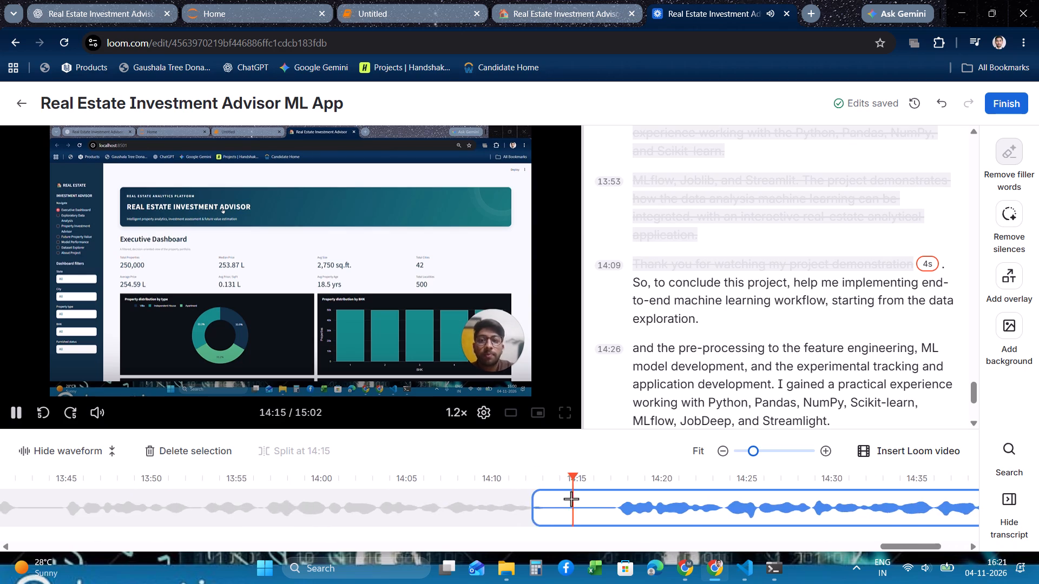
scroll(571, 499, "right", 4)
scroll(374, 500, "right", 4)
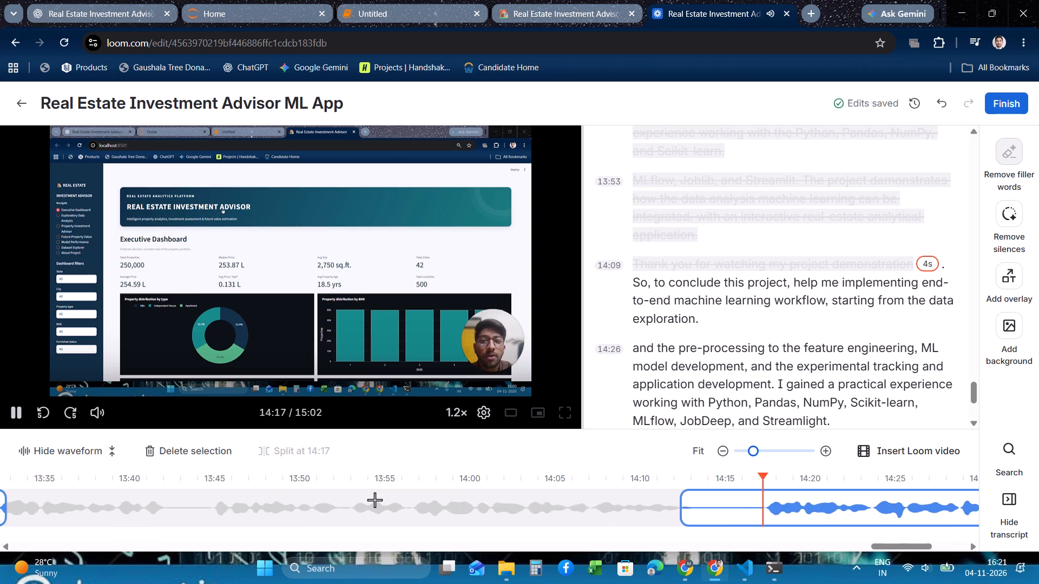
scroll(374, 500, "right", 3)
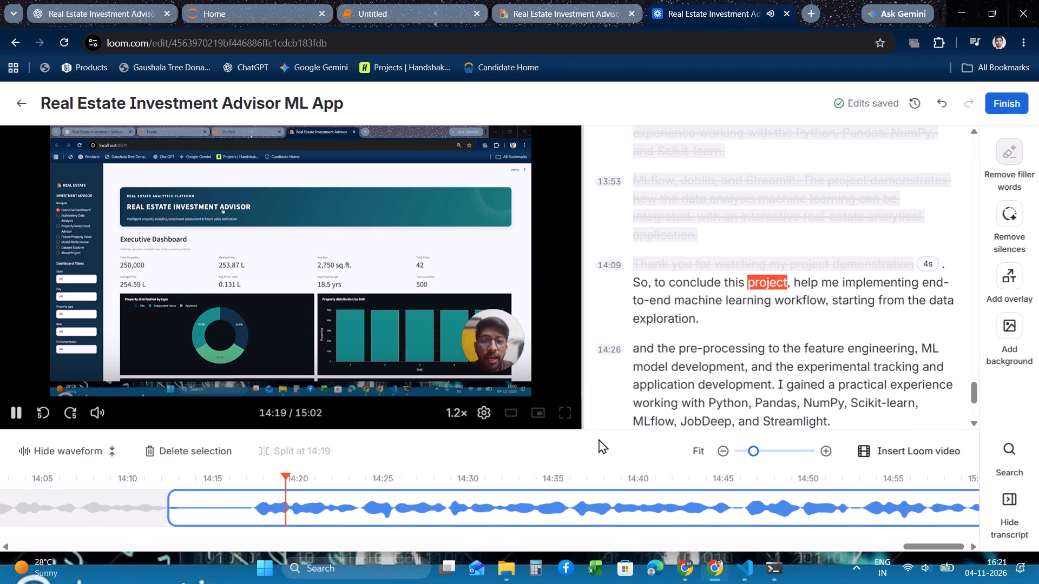
left_click(724, 452)
left_click(724, 452)
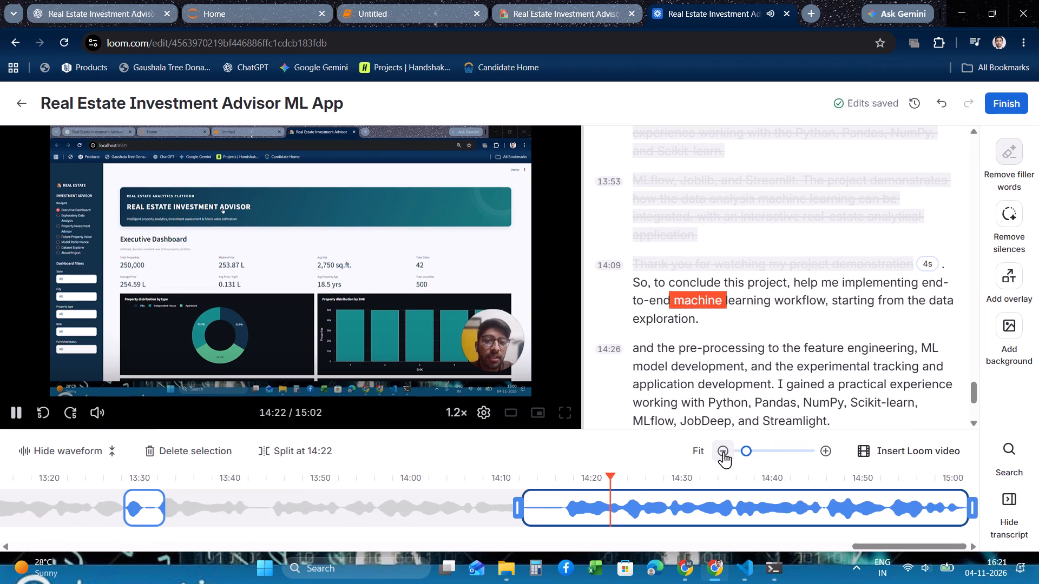
left_click(158, 507)
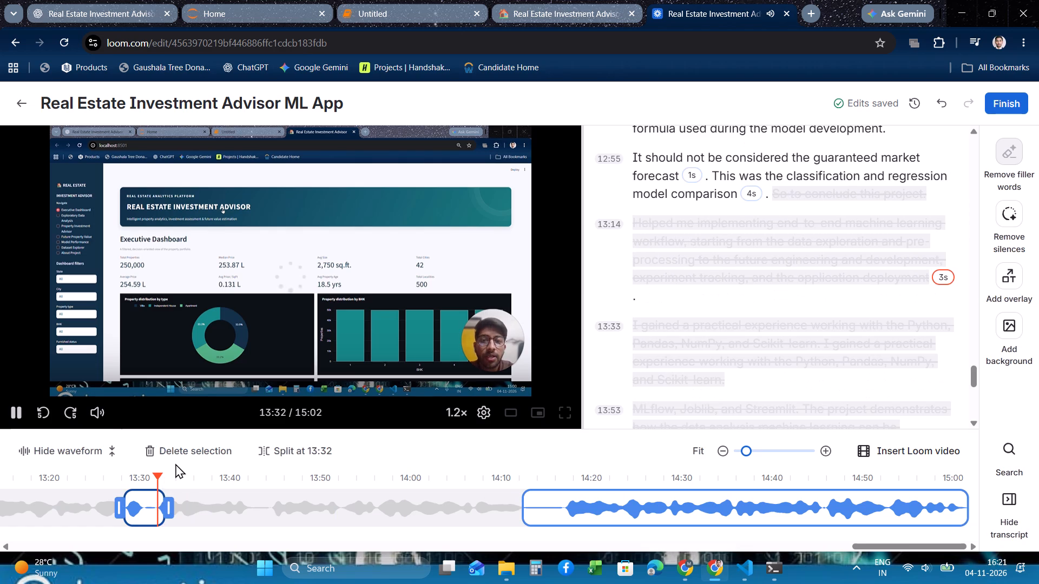
left_click(181, 453)
Trim the silent start of the final clip to about 14:16, just before "So, to conclude this project".
left_click(481, 516)
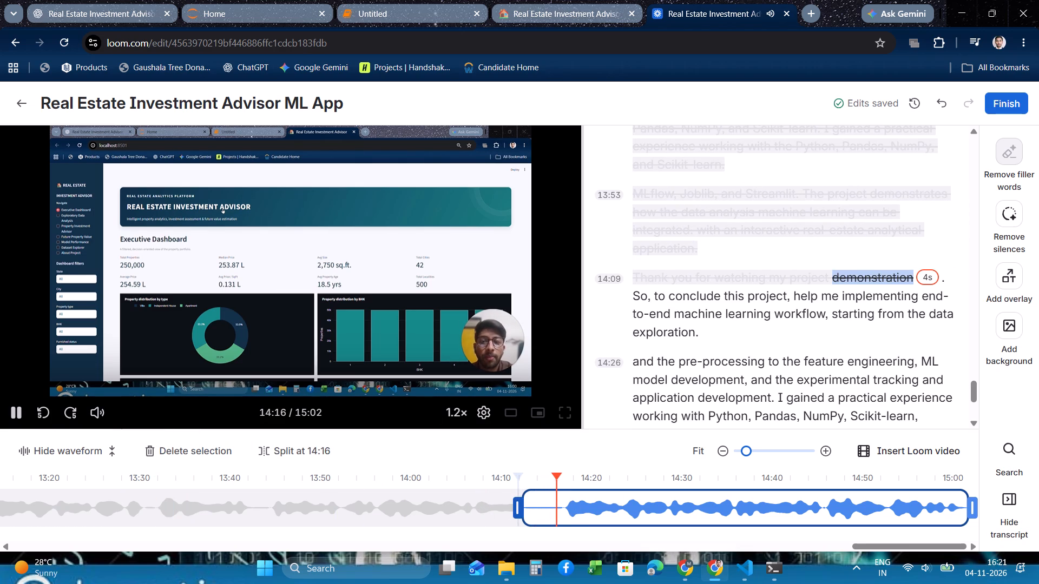
left_click_drag(518, 514, 557, 514)
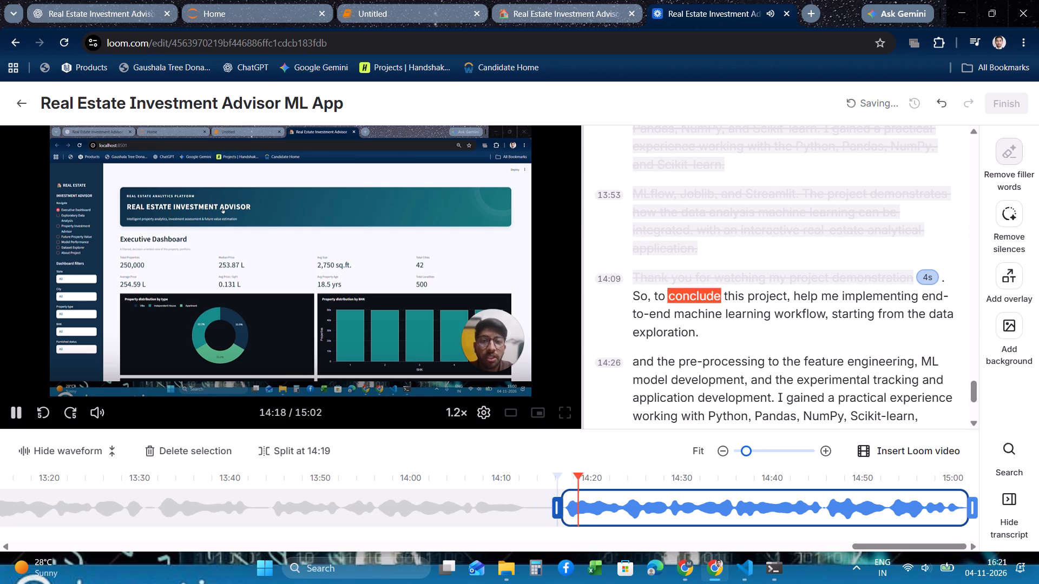
Review the remaining conclusion through the 14:57 "Thank you for watching" line and finish the video edit.
scroll(557, 514, "left", 5)
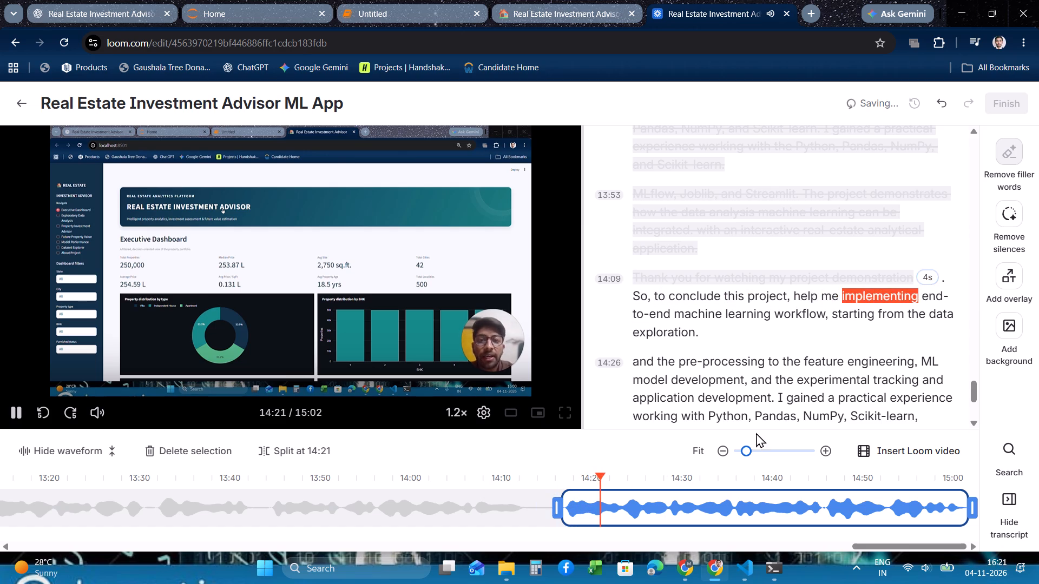
scroll(766, 351, "down", 3)
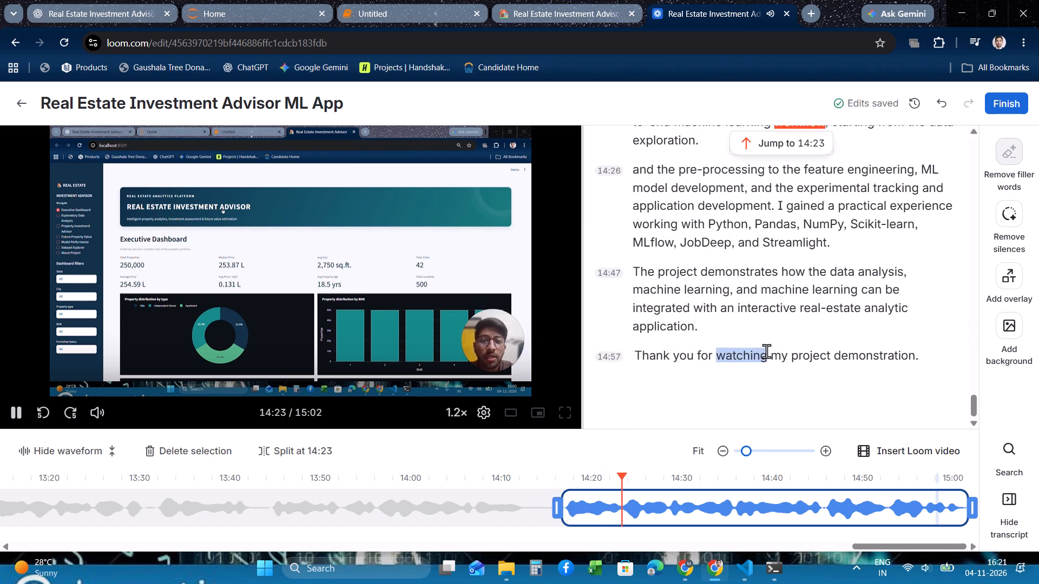
scroll(766, 351, "up", 1)
scroll(766, 351, "down", 1)
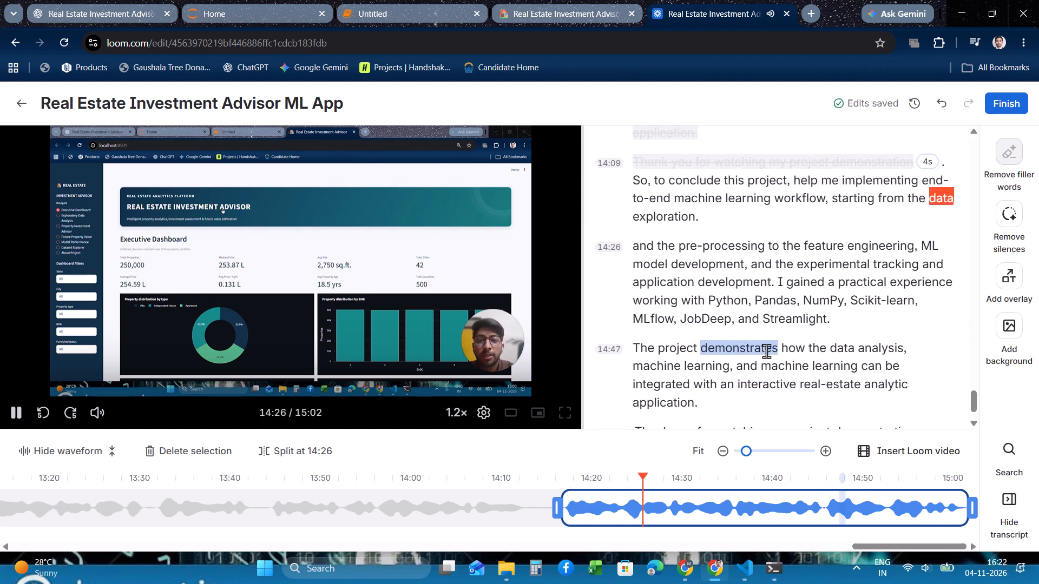
scroll(766, 351, "down", 1)
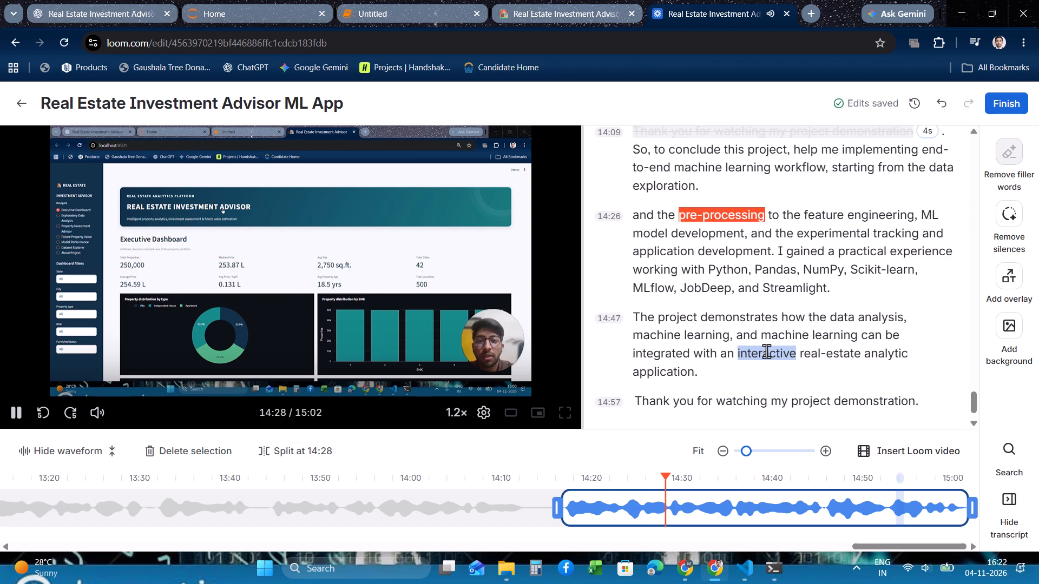
scroll(766, 351, "down", 1)
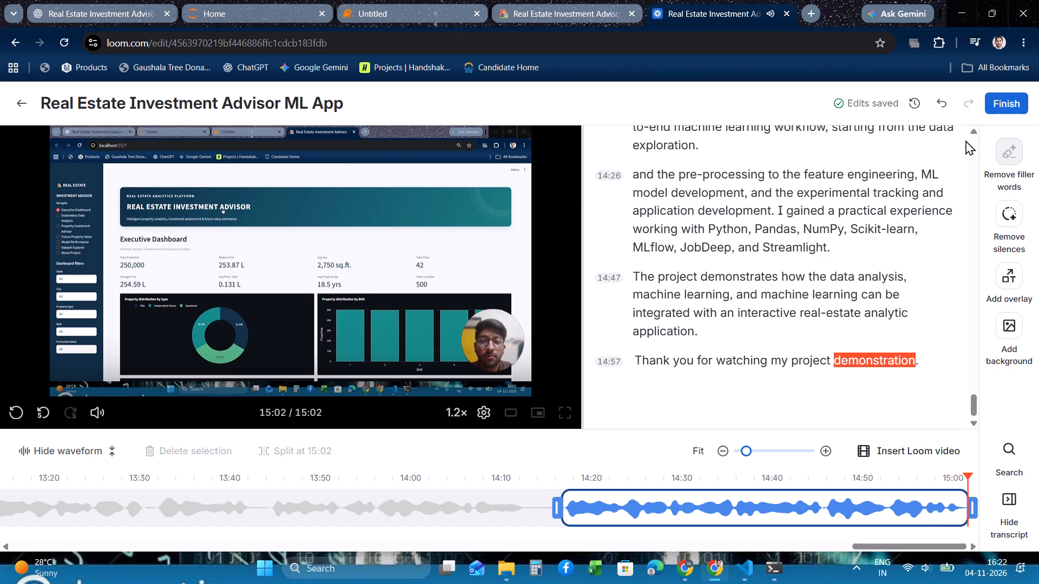
left_click(996, 103)
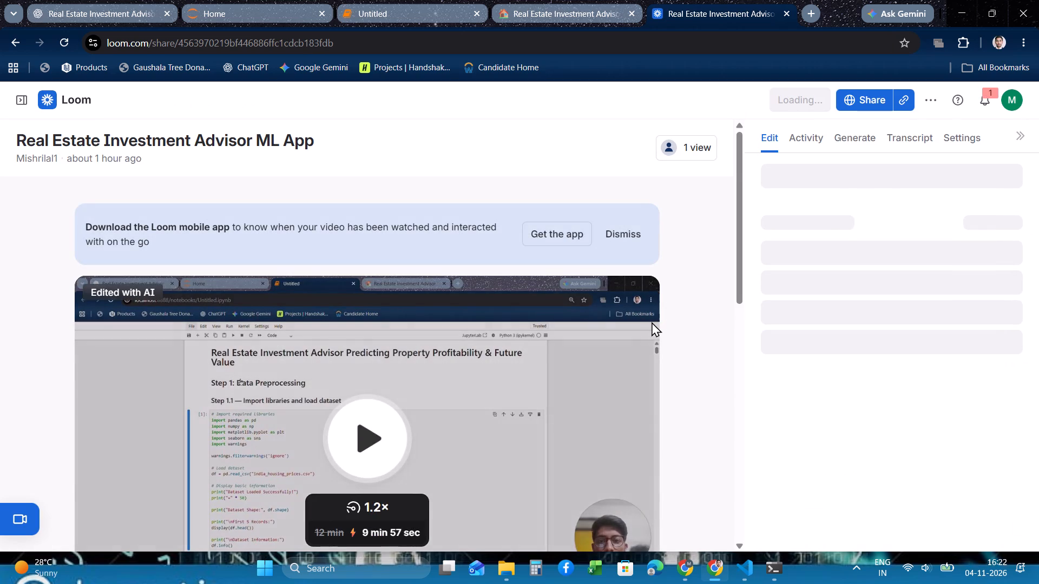
Look over the additional actions available for the finished Real Estate Investment Advisor ML App video.
scroll(652, 322, "down", 1)
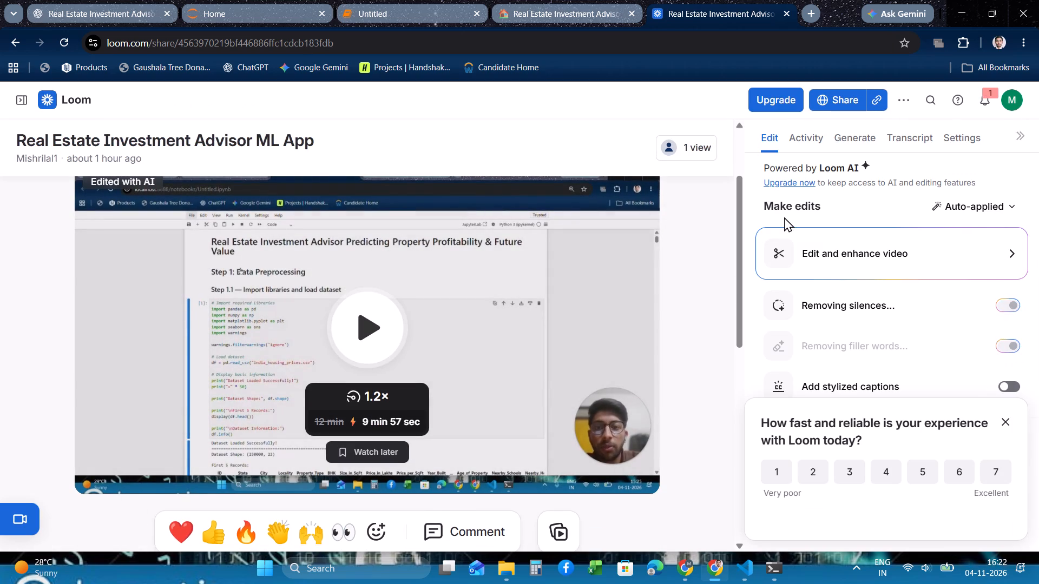
left_click(903, 99)
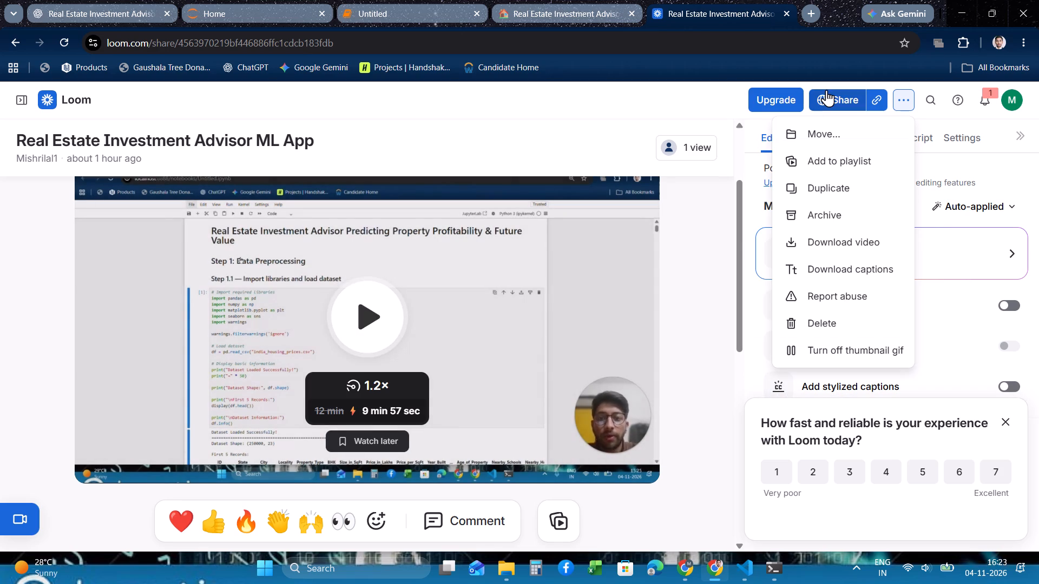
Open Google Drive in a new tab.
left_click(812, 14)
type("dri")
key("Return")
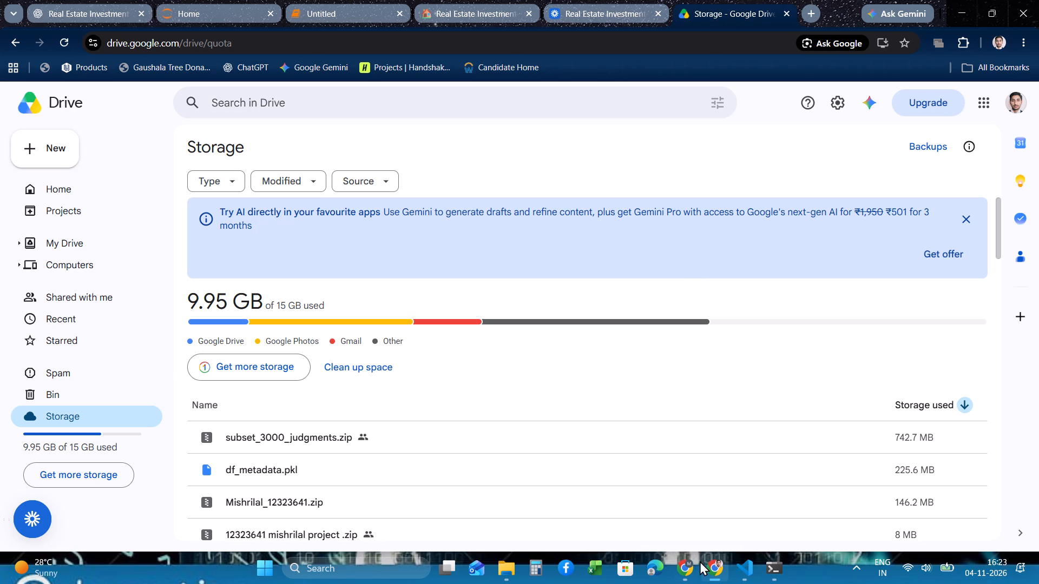
Switch to a Chrome window of the other profile, open Google Drive there and go into the Labmentix folder.
left_click(680, 497)
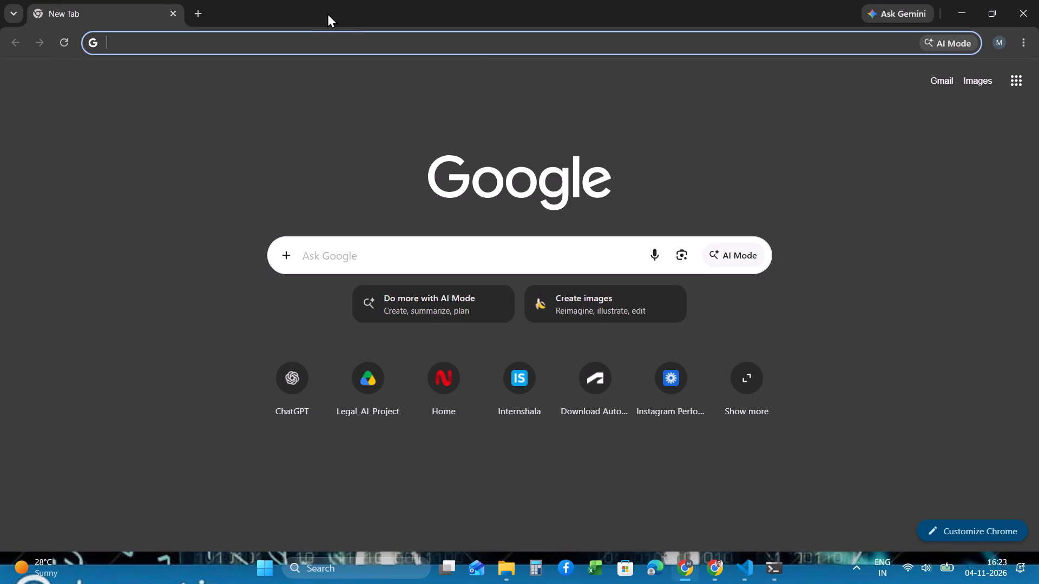
type("dri")
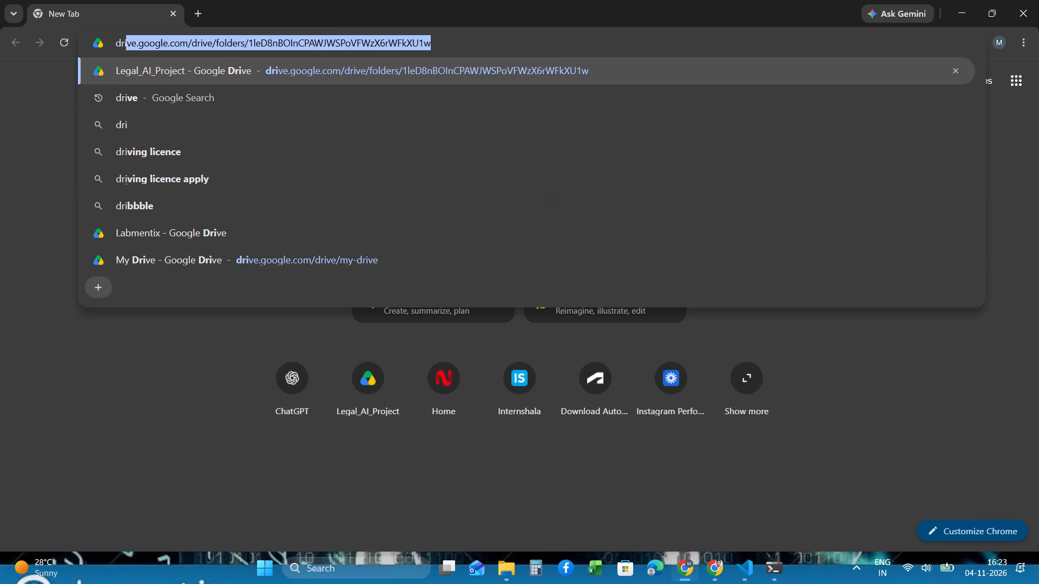
key("Return")
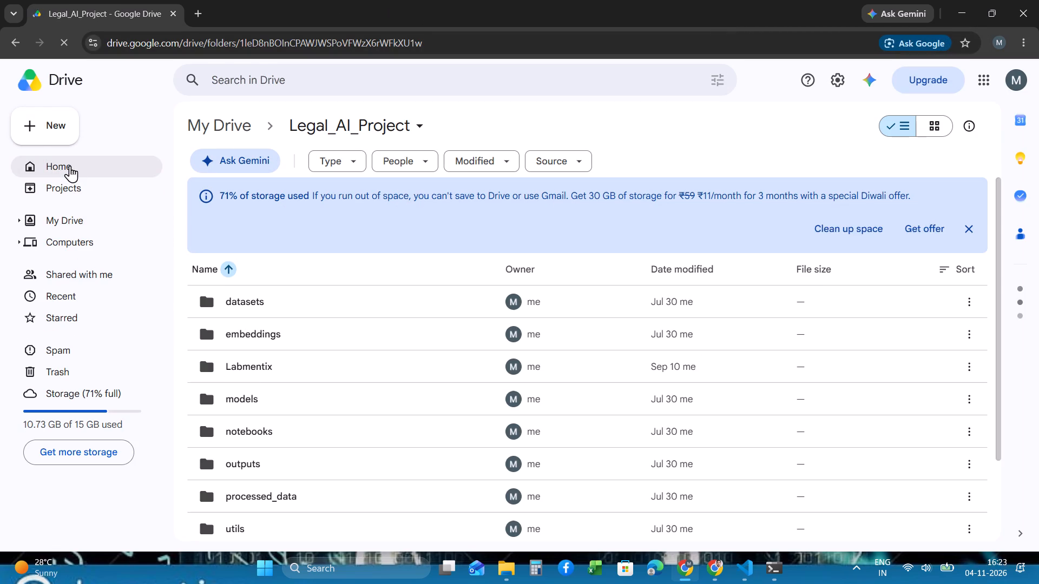
left_click(70, 165)
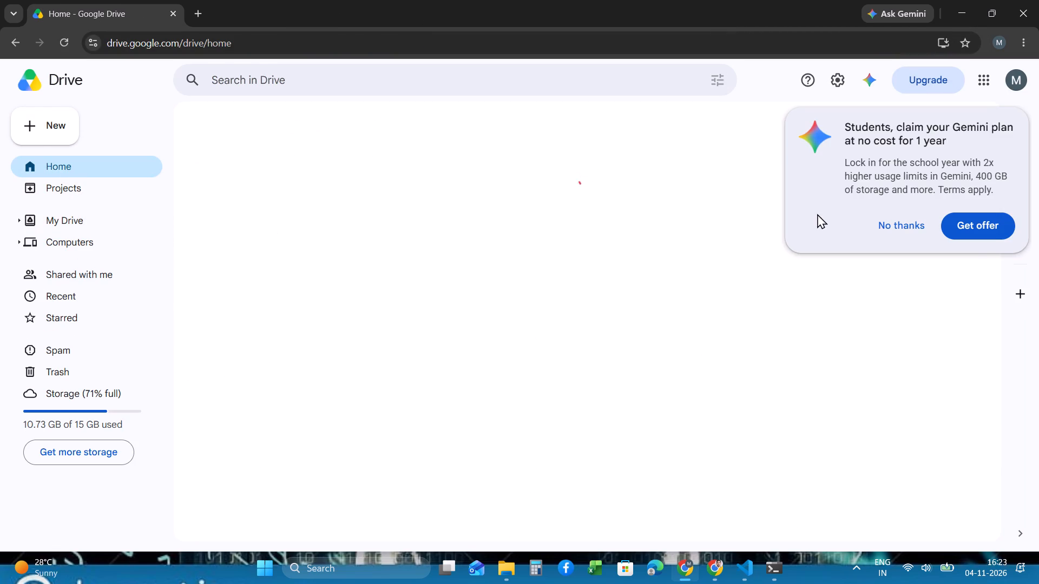
left_click(891, 227)
scroll(505, 254, "down", 2)
scroll(505, 254, "up", 6)
left_click(394, 281)
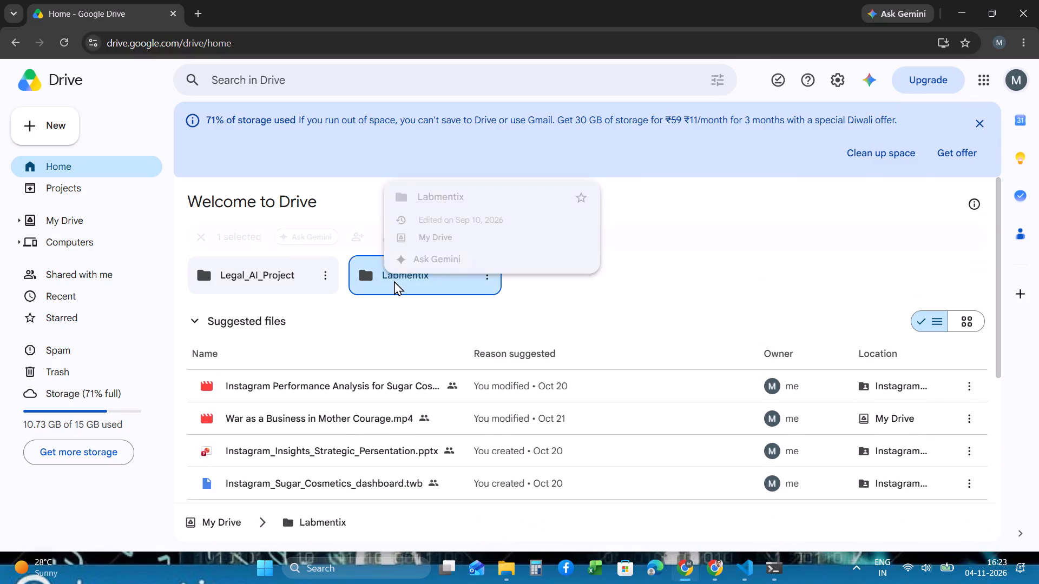
double_click(394, 281)
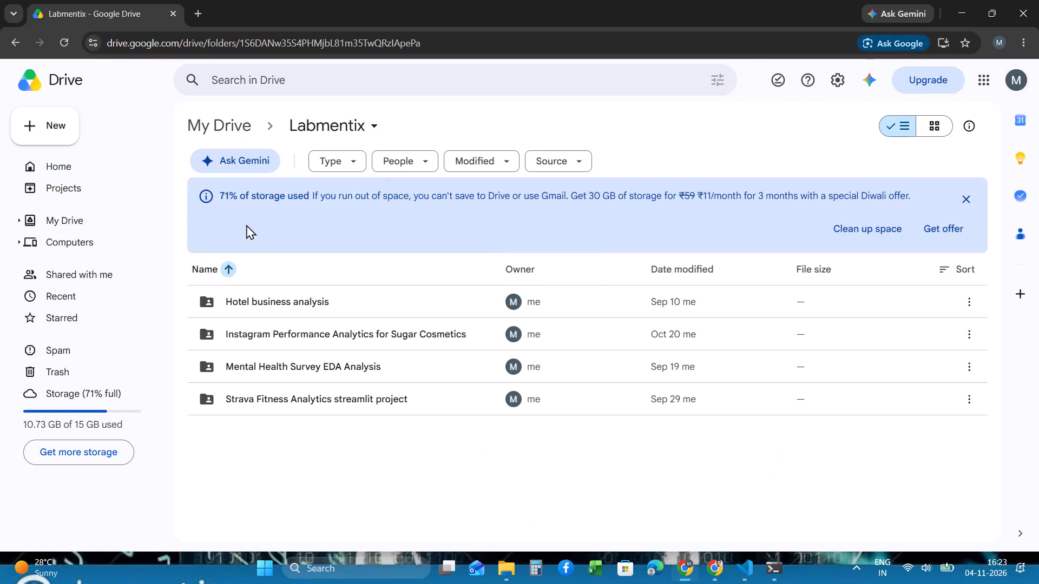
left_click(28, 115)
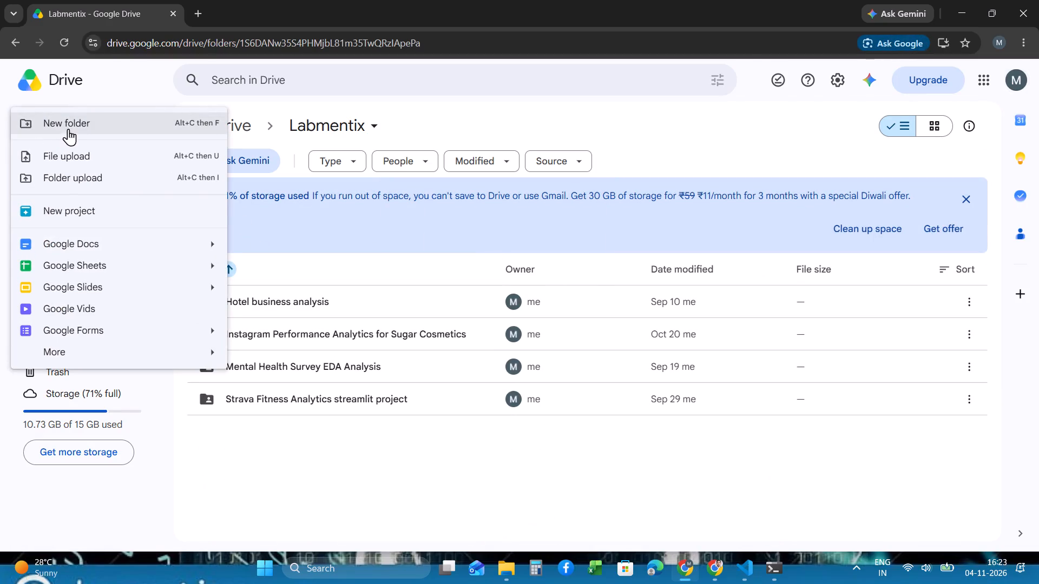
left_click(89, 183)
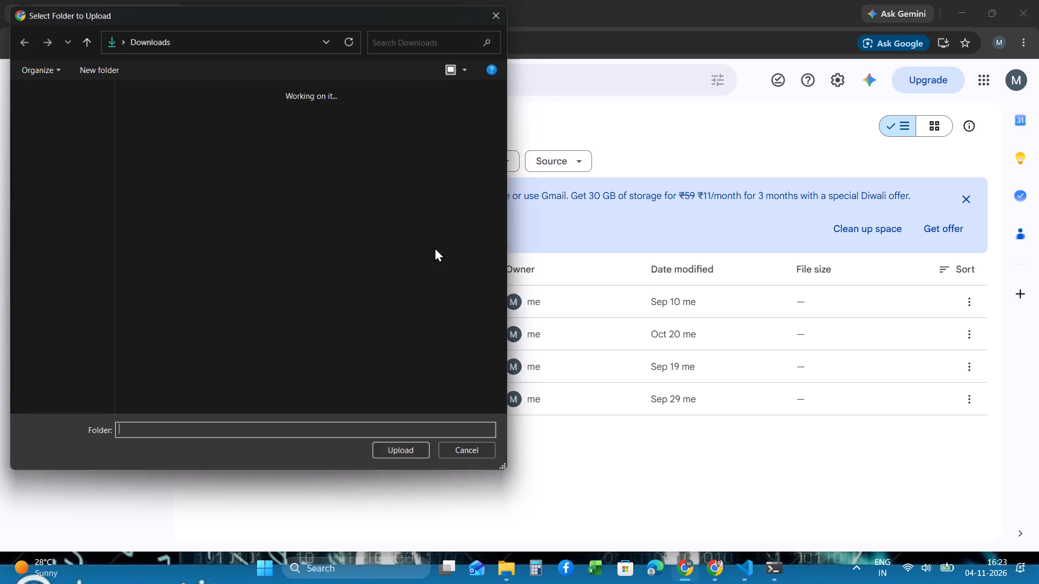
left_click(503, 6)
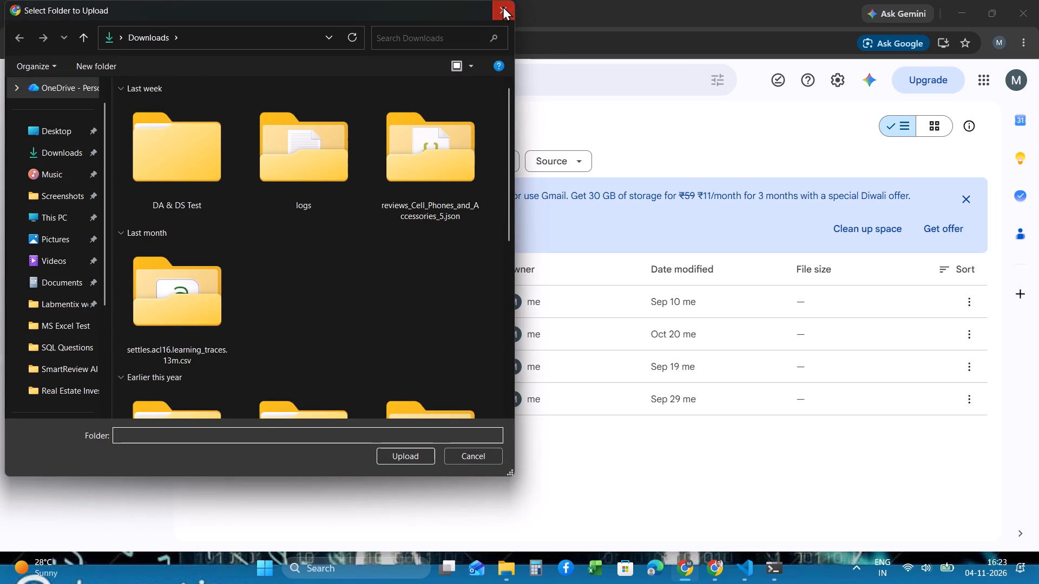
left_click(50, 120)
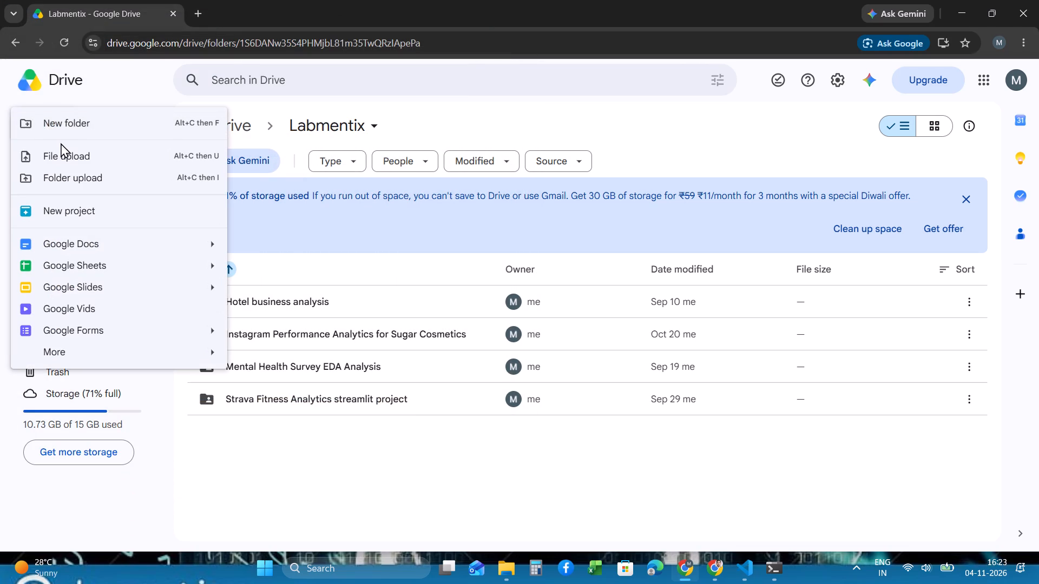
left_click(87, 123)
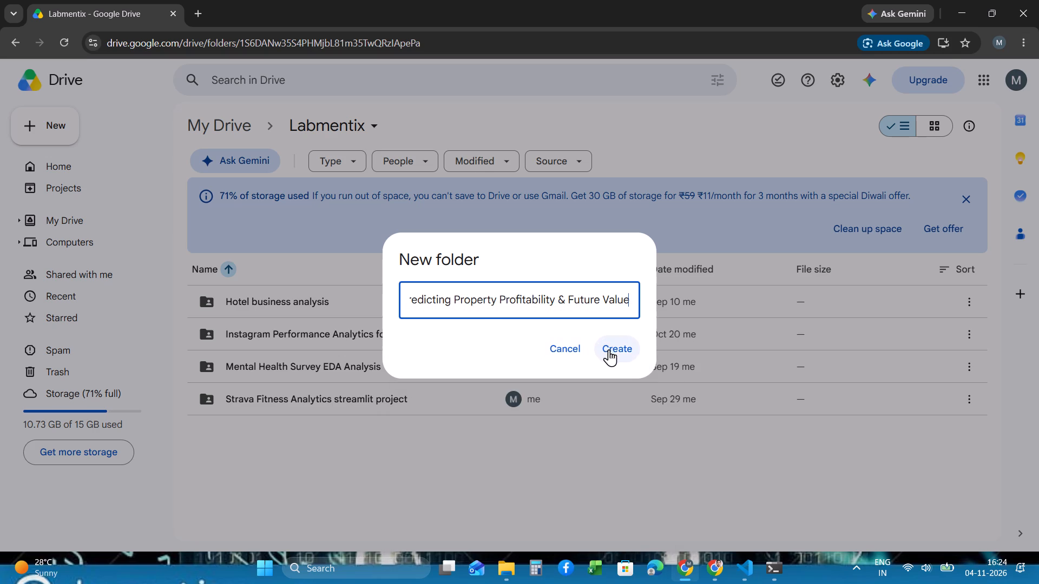
left_click(609, 349)
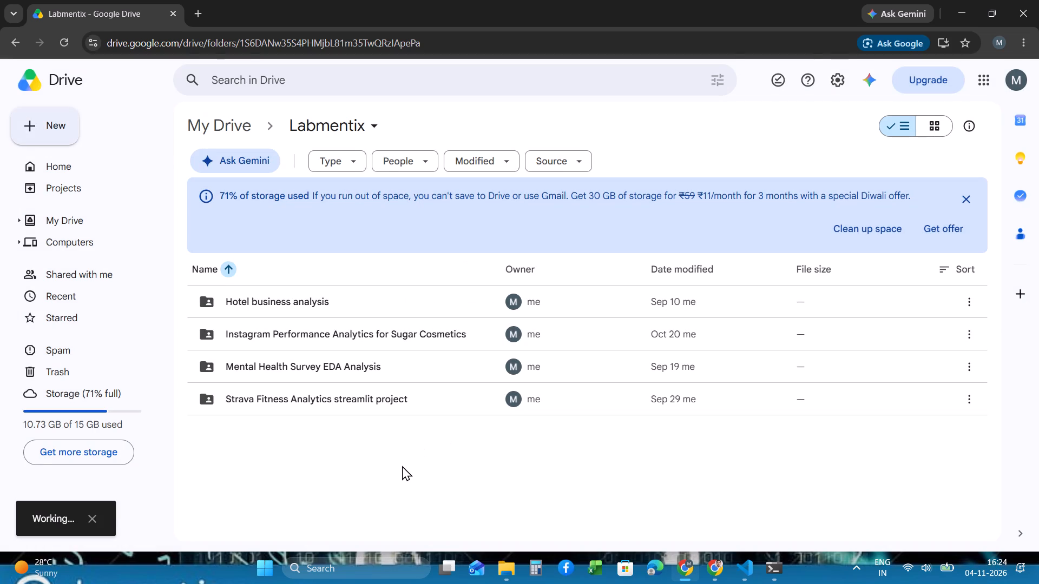
Upload app.py, cleaned_housing_data.csv, engineered_housing_data.csv and Untitled.ipynb from the local Real Estate Investment Advisor project folder into the new Drive folder.
double_click(415, 384)
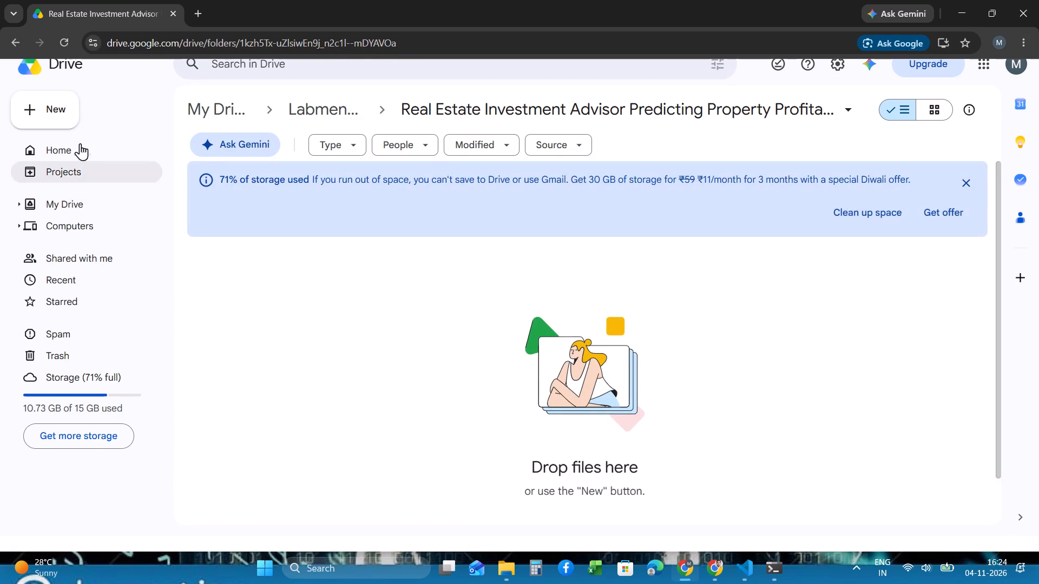
left_click(41, 108)
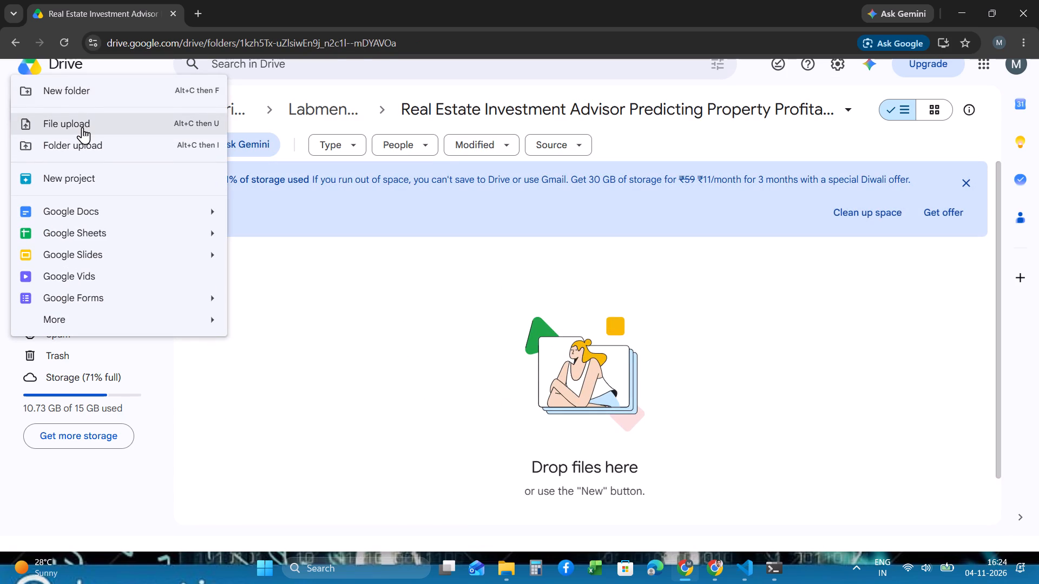
left_click(82, 127)
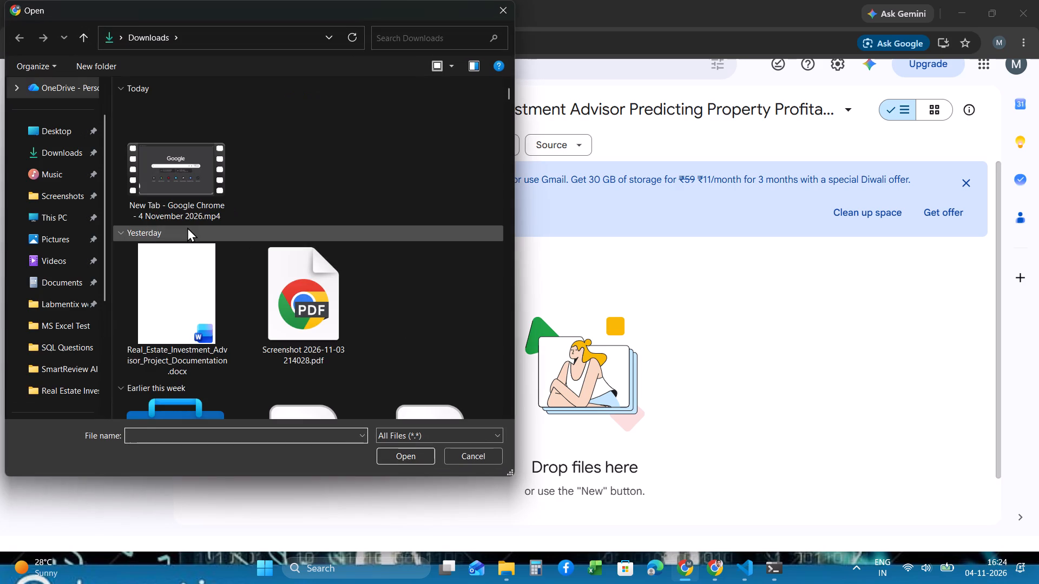
left_click(62, 300)
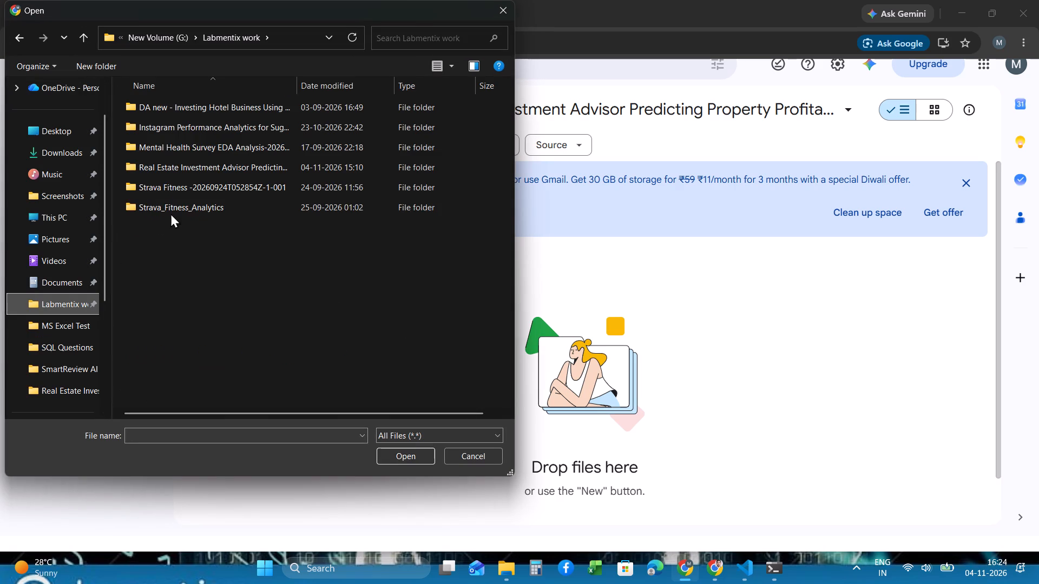
double_click(175, 169)
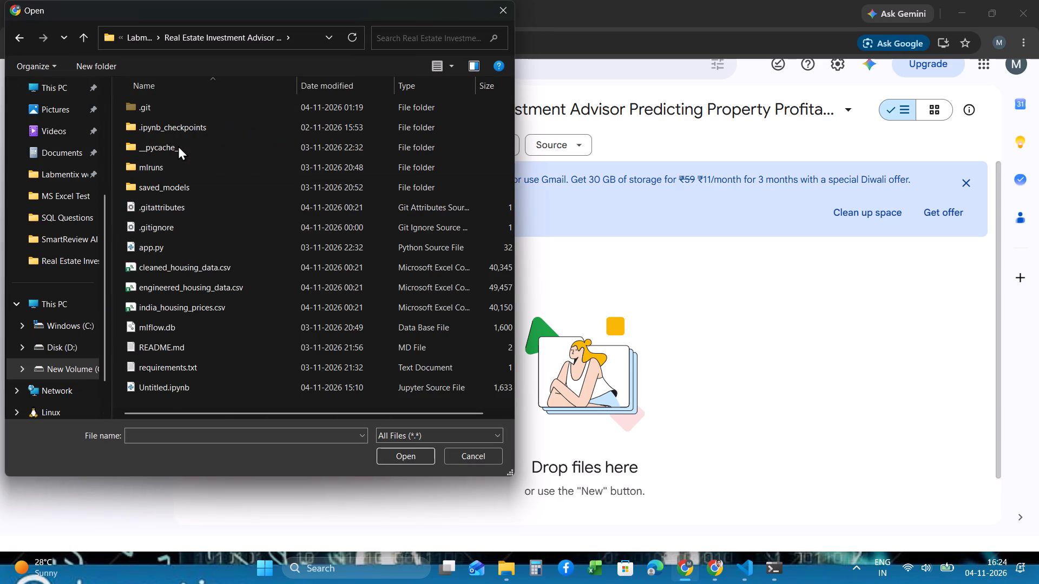
scroll(198, 267, "down", 1)
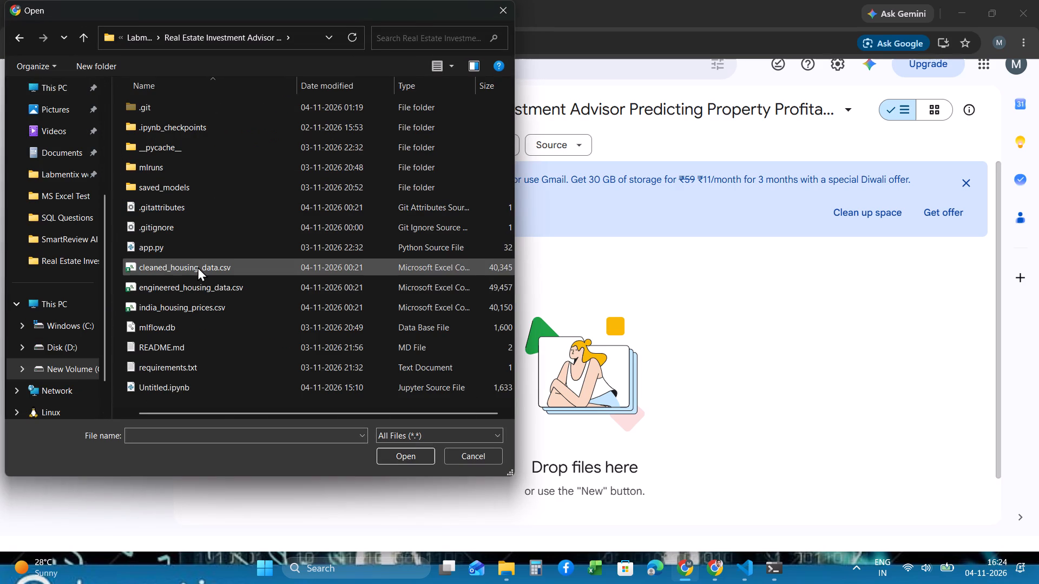
scroll(192, 351, "down", 1, "ctrl")
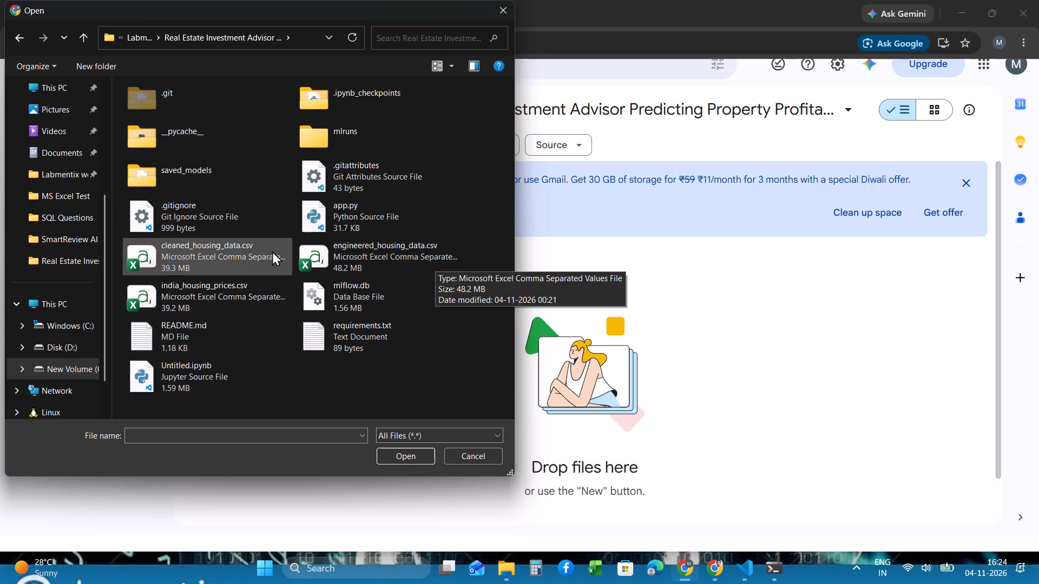
left_click(247, 250, "ctrl")
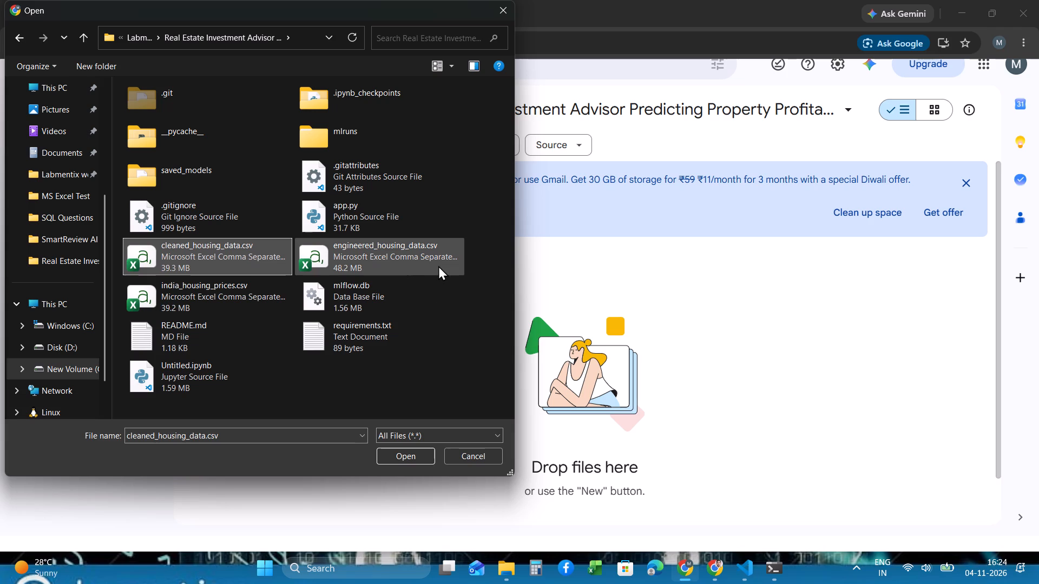
left_click(423, 261, "ctrl")
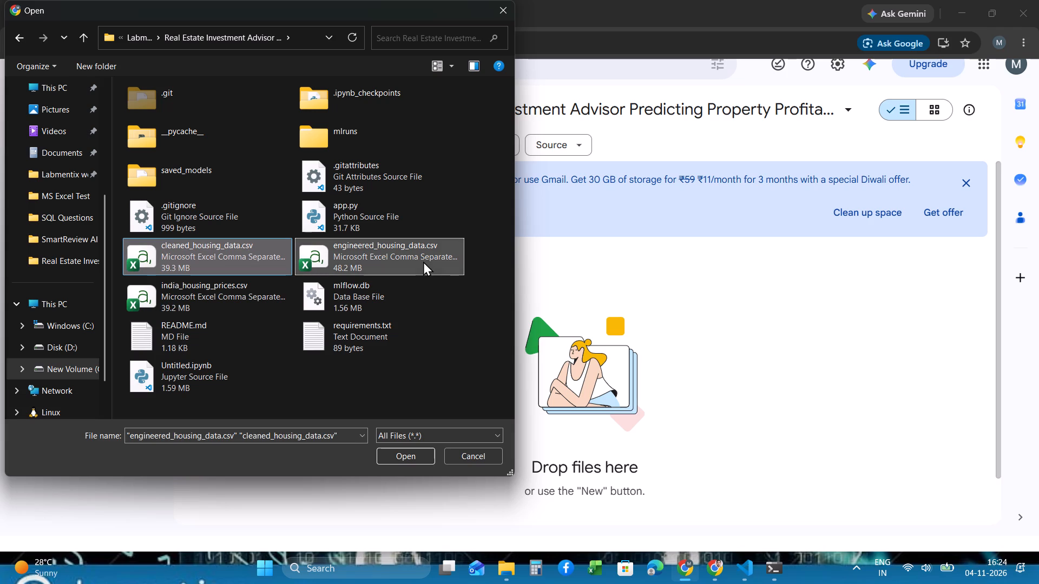
left_click(216, 383, "ctrl")
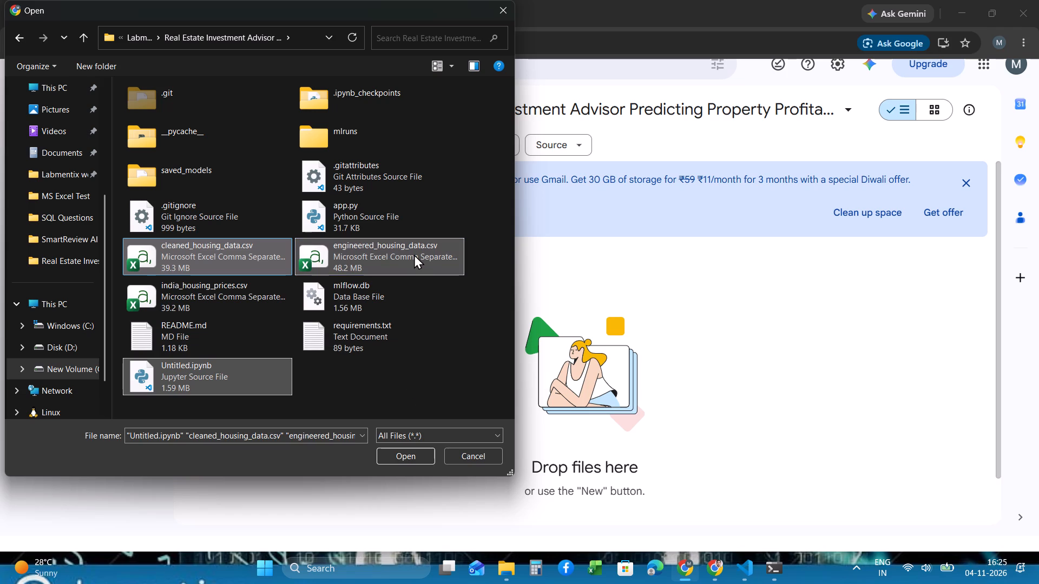
left_click(361, 207, "ctrl")
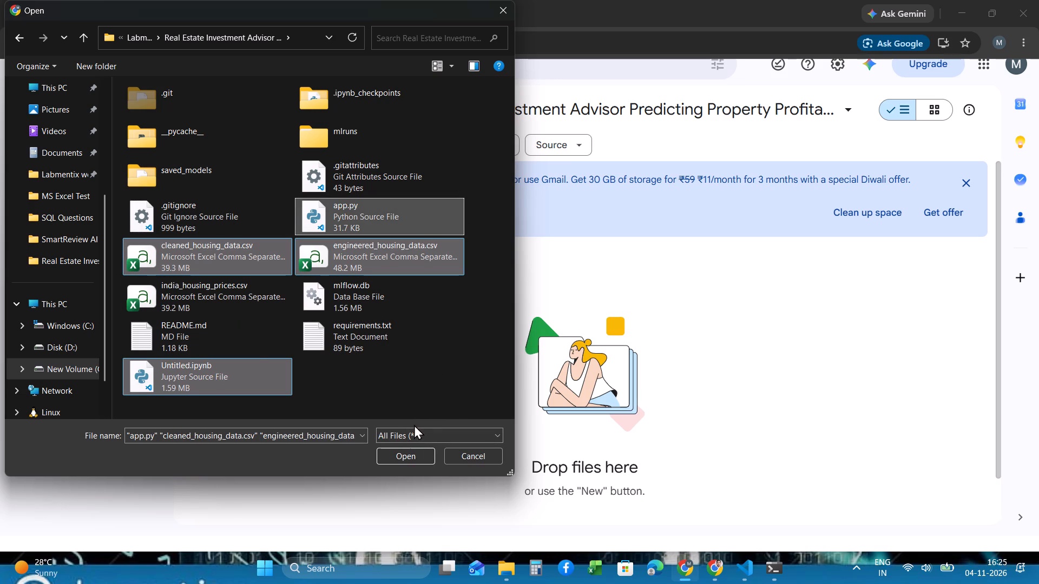
left_click(409, 457)
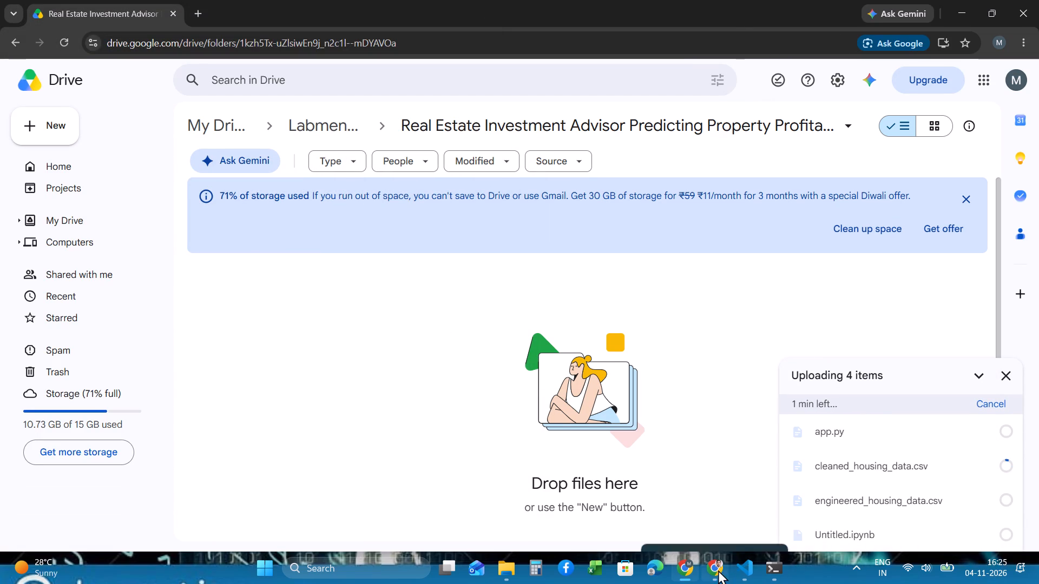
Switch to the other Chrome window and download the Real Estate Investment Advisor ML App video from Loom.
left_click(718, 512)
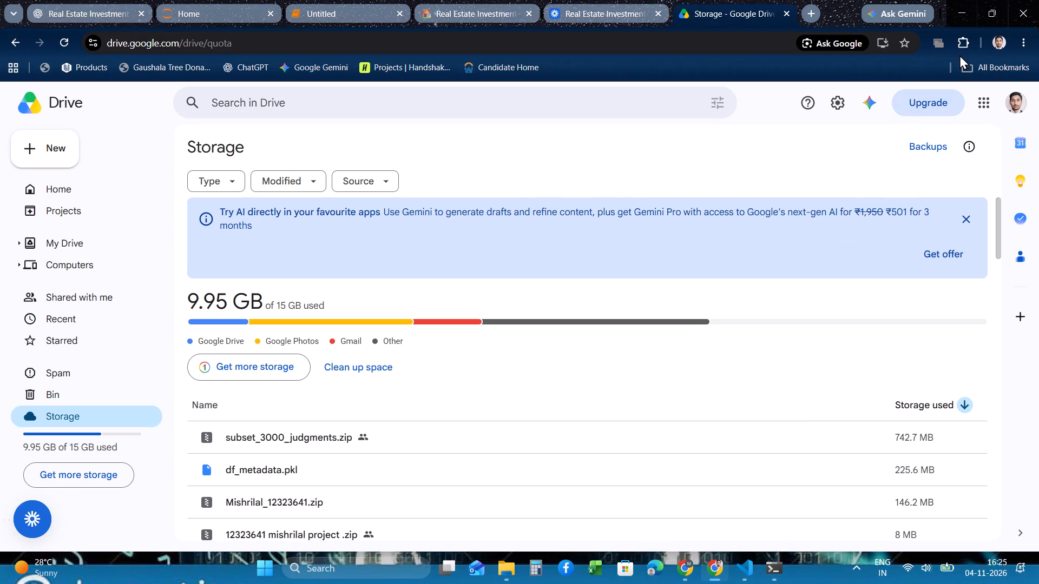
left_click(567, 0)
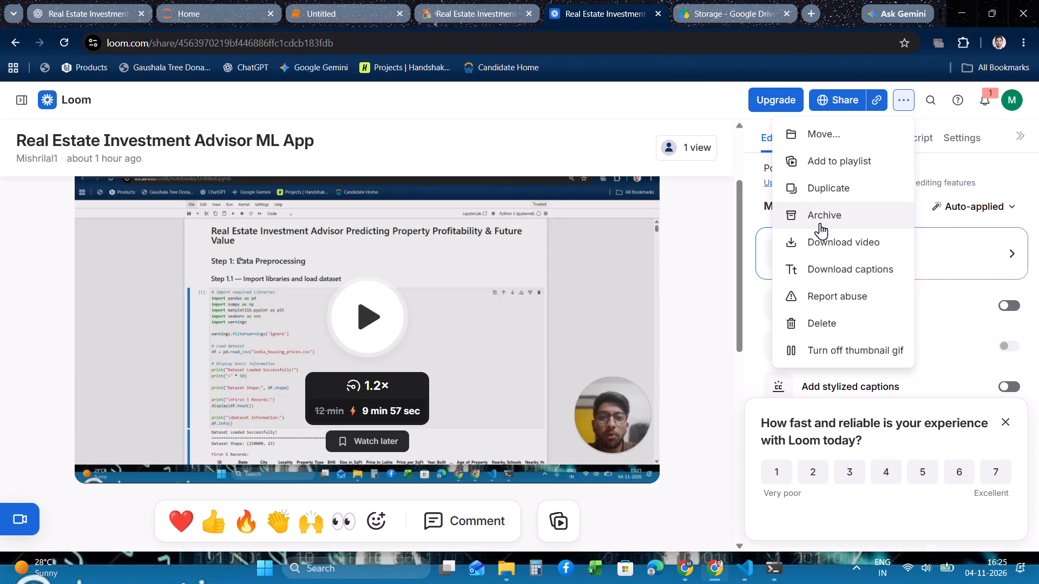
left_click(821, 240)
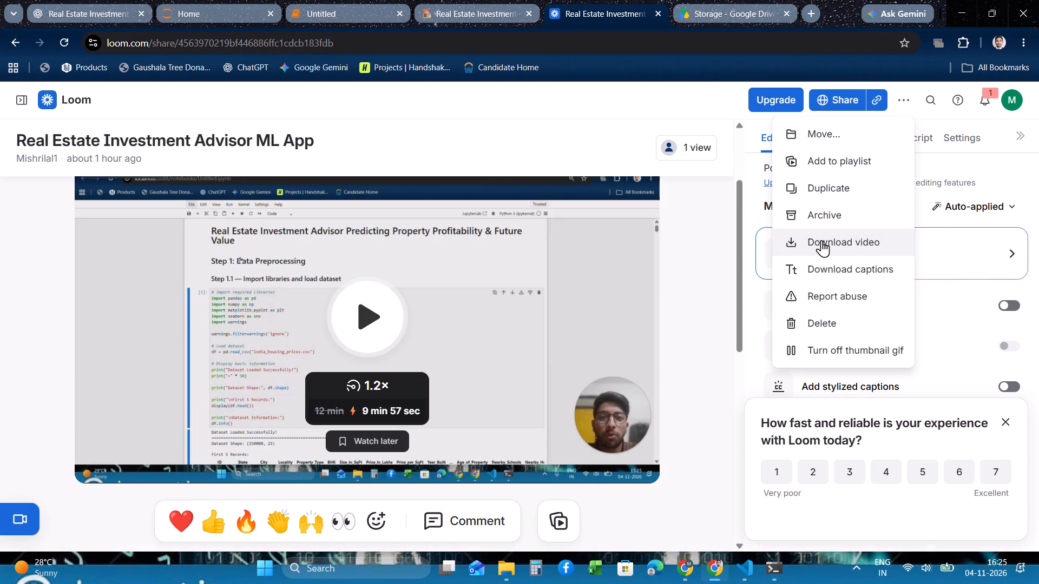